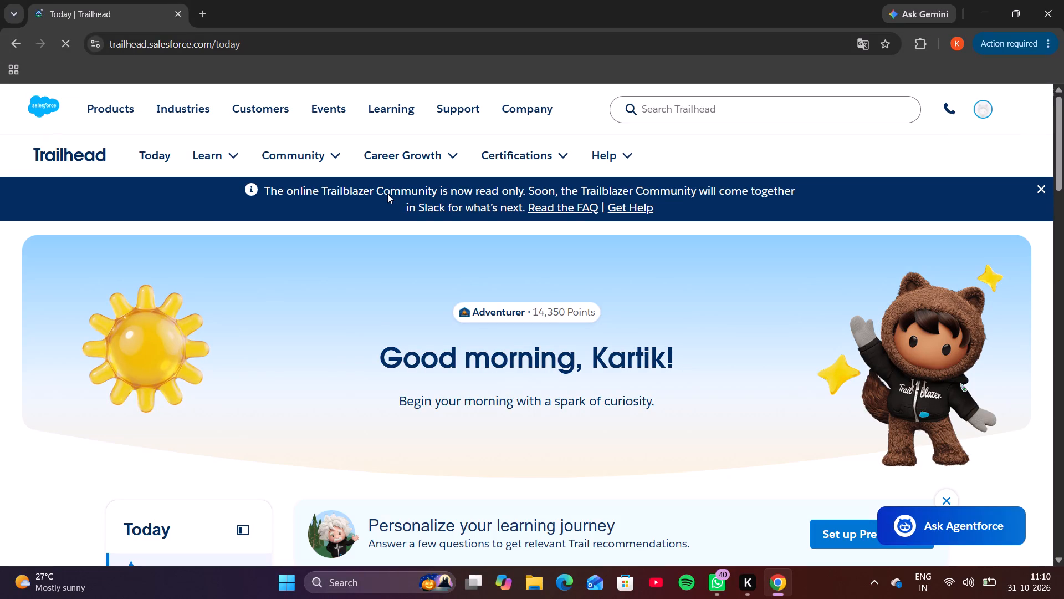
Open the full list of started learning activity from the My Learning section of the Today page.
scroll(447, 374, down, 3)
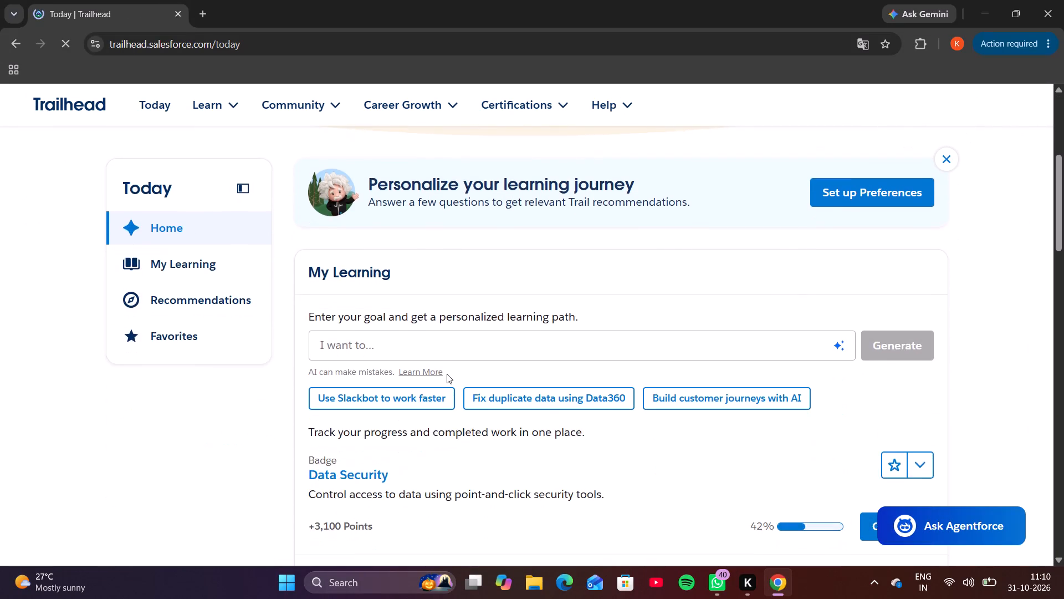
scroll(447, 374, down, 4)
scroll(447, 374, up, 1)
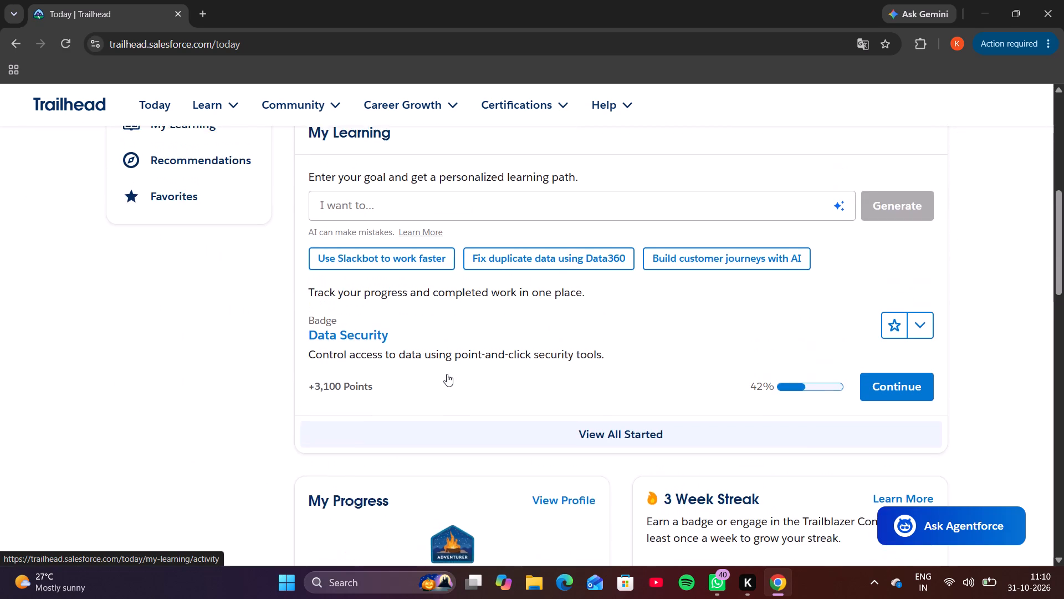
scroll(447, 374, up, 1)
scroll(447, 374, down, 1)
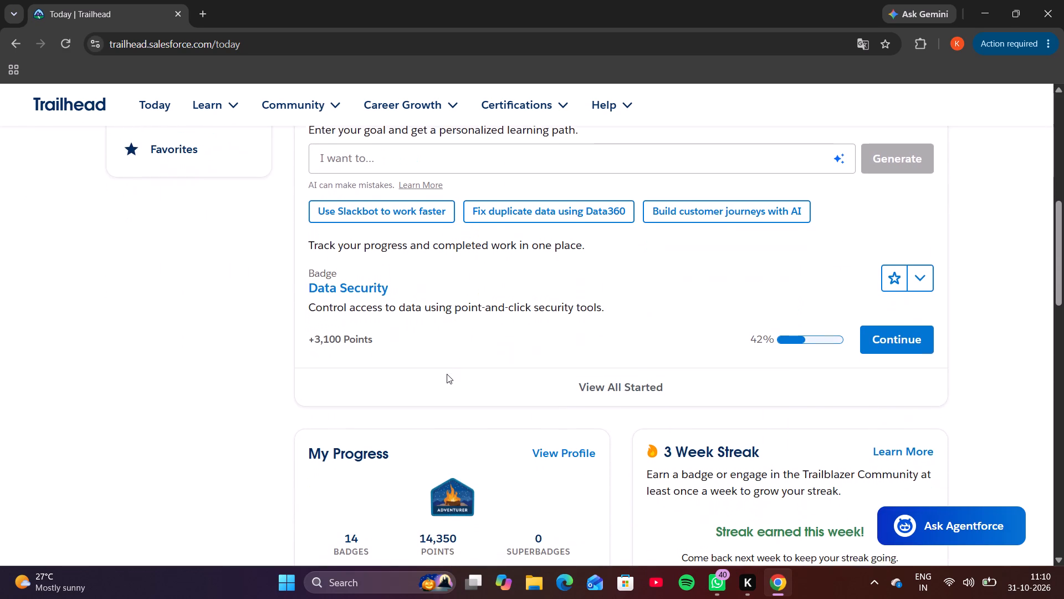
scroll(447, 374, down, 1)
click(447, 374)
Open the in-progress trail "Prepare for your Salesforce Platform Foundations Certification" from the recent learning activity.
scroll(447, 374, down, 2)
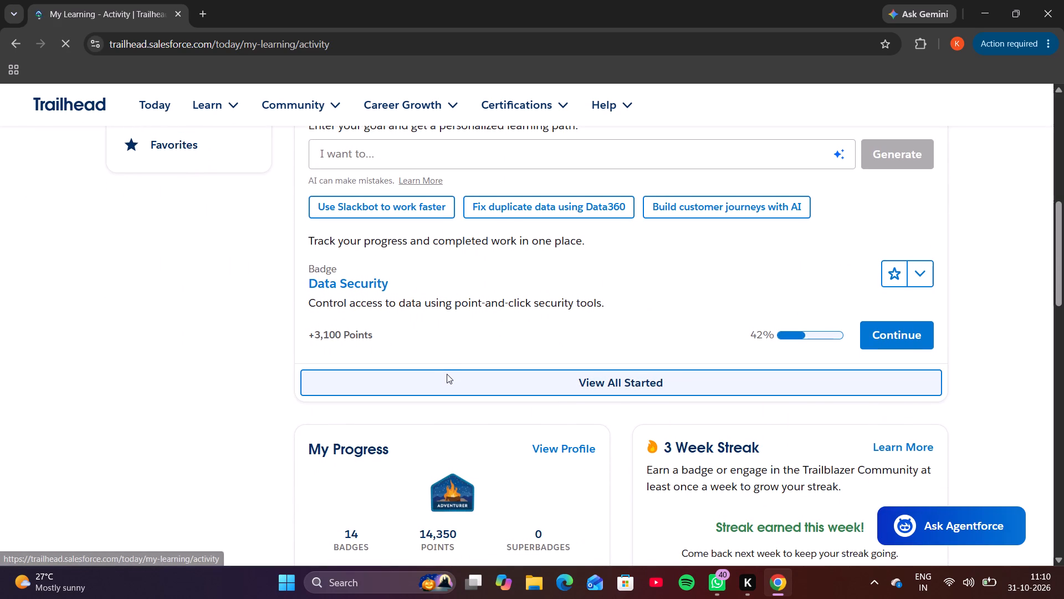
scroll(446, 318, down, 2)
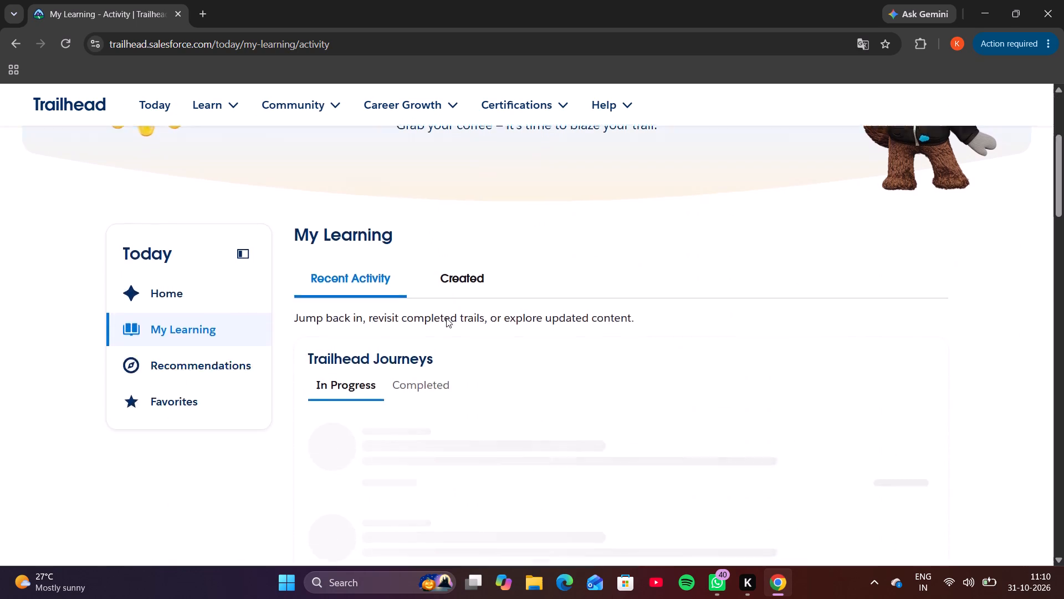
scroll(446, 318, down, 1)
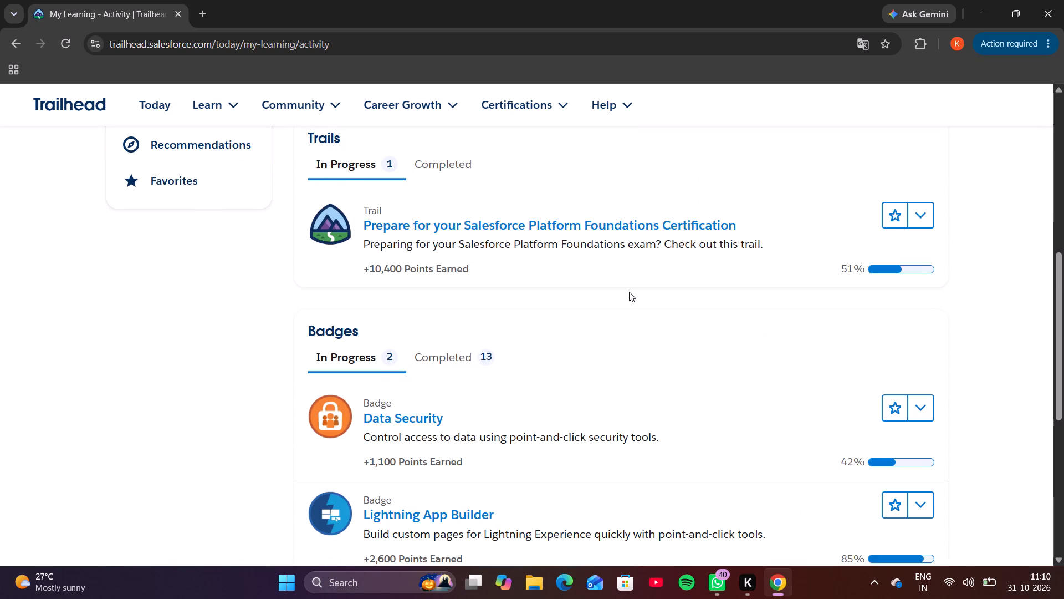
click(651, 231)
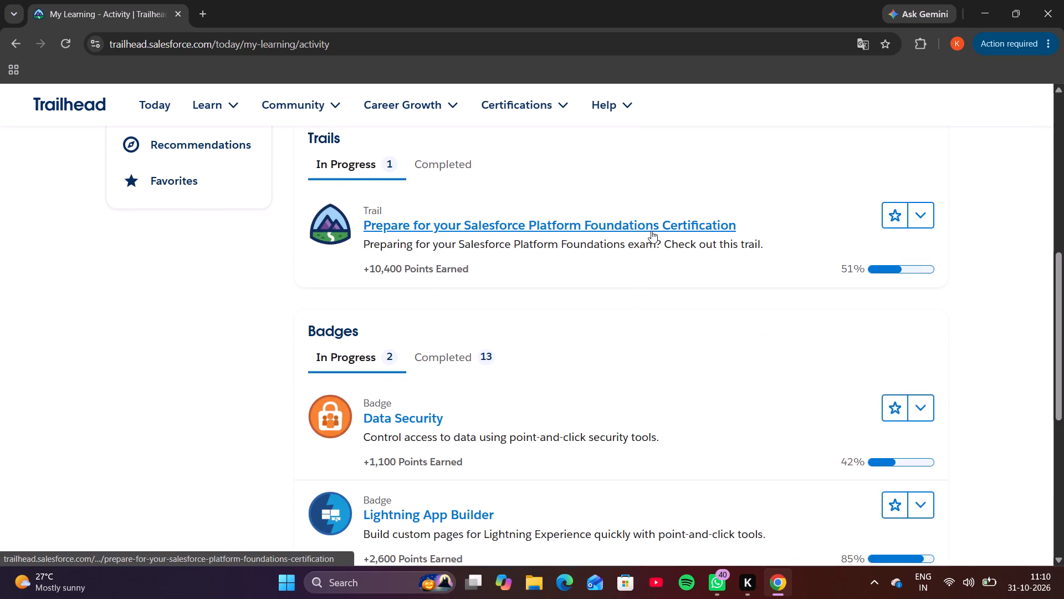
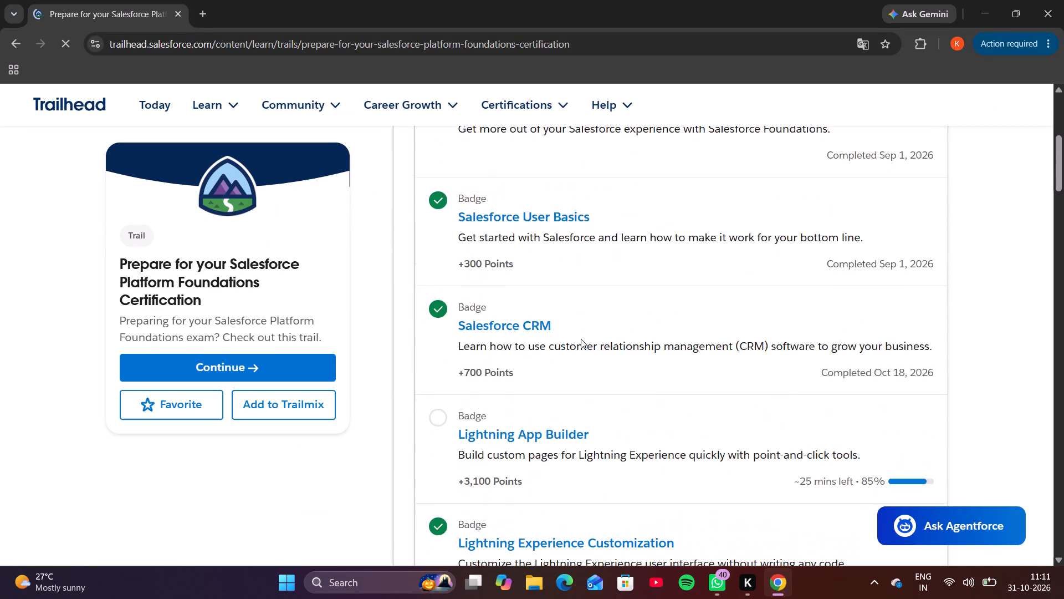
Open the partly completed Lightning App Builder badge from the trail's badge list.
scroll(581, 339, down, 1)
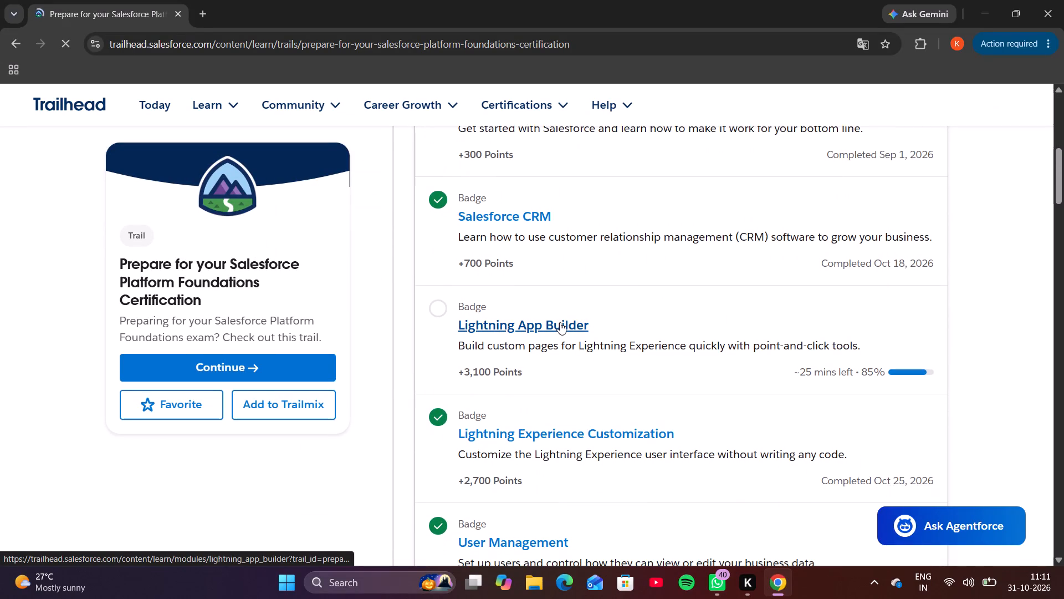
click(559, 322)
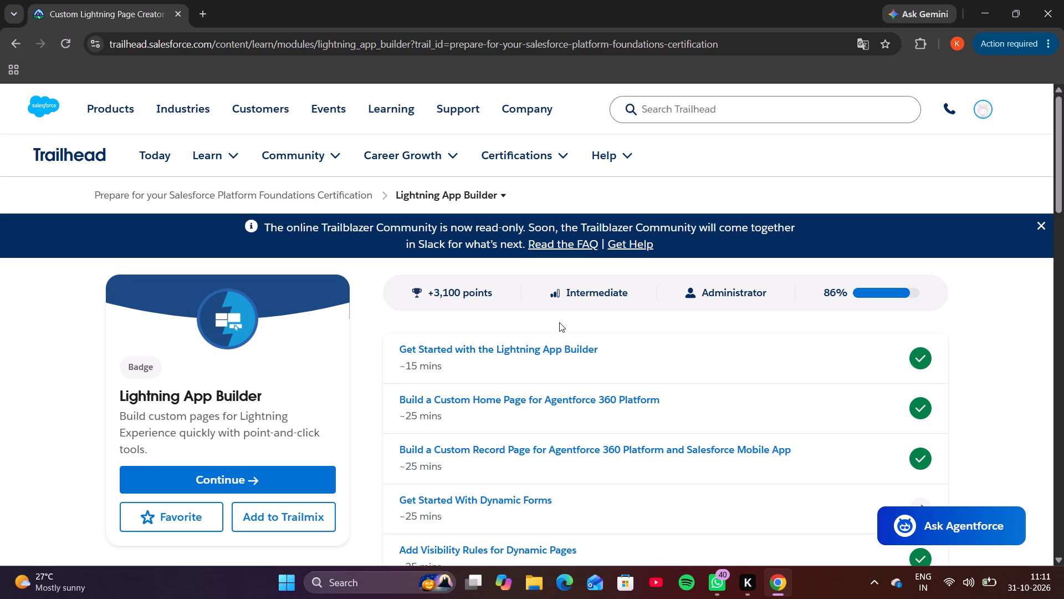
Open the incomplete unit "Get Started With Dynamic Forms" in the Lightning App Builder badge.
scroll(559, 322, down, 1)
scroll(496, 466, down, 1)
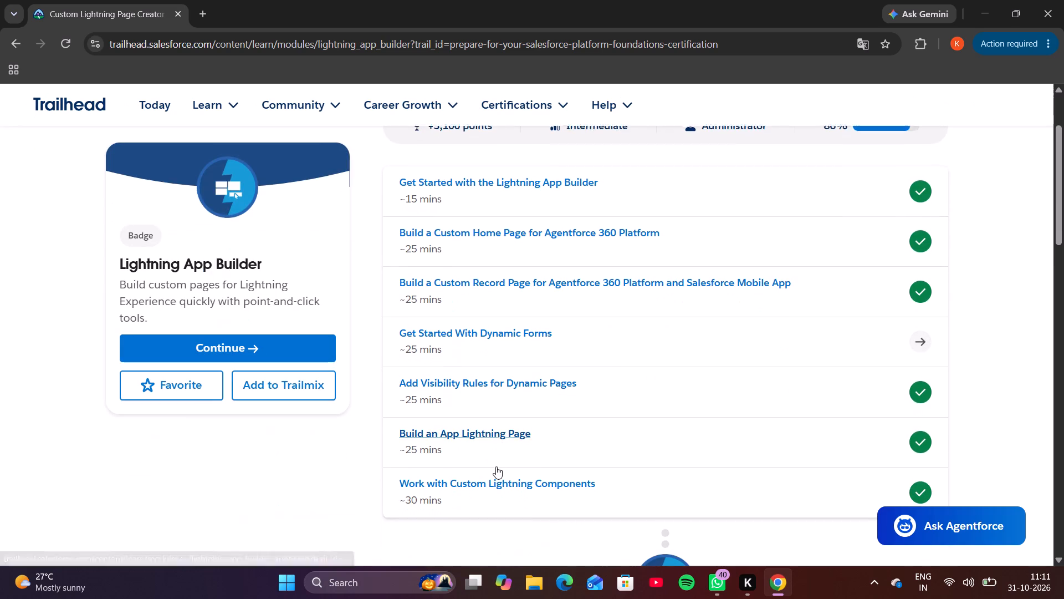
scroll(496, 466, down, 1)
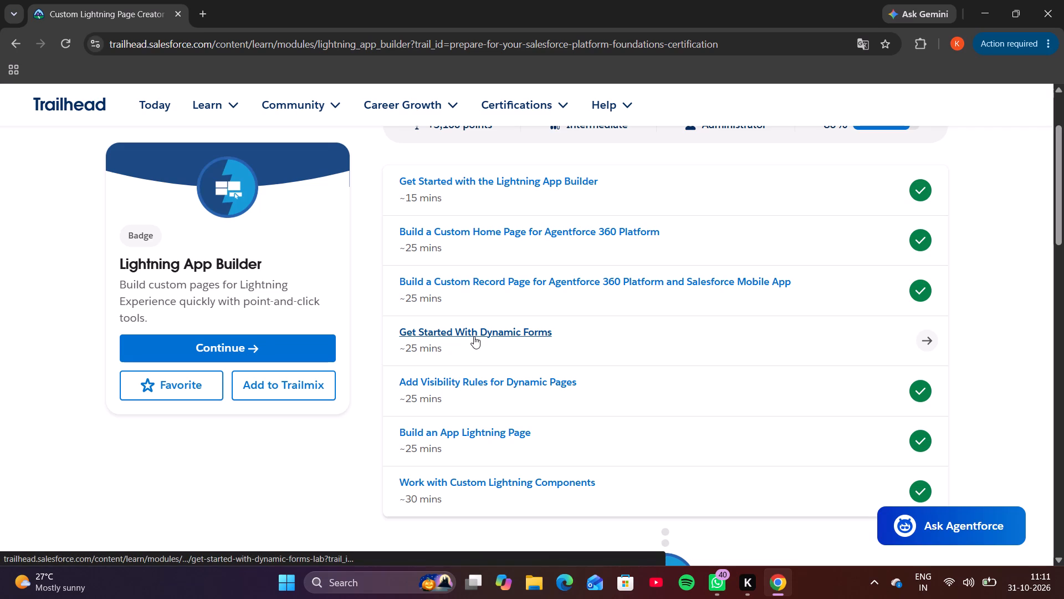
click(491, 328)
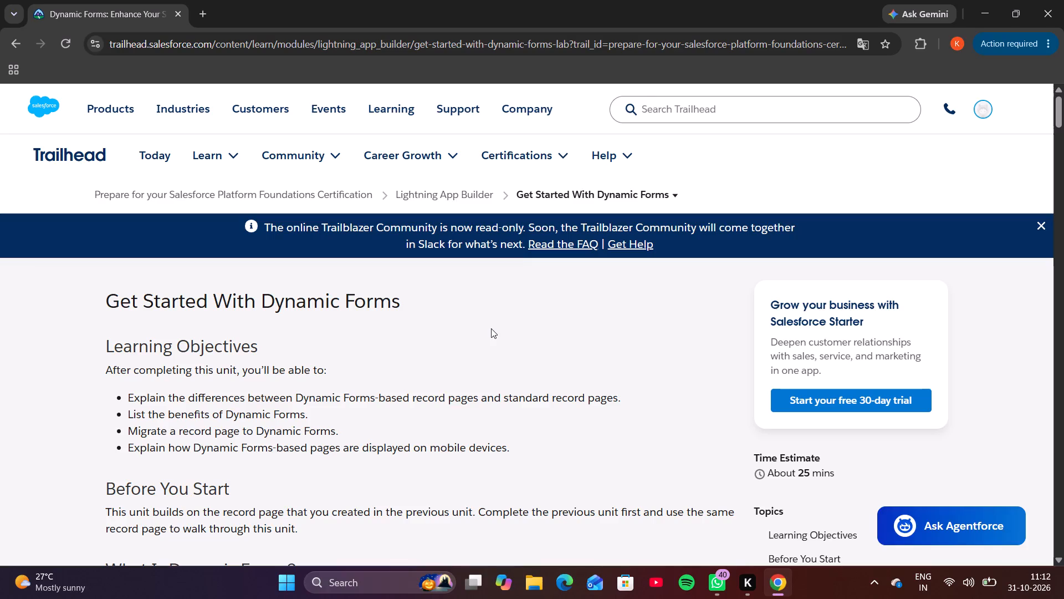
Skim the Dynamic Forms unit through to its hands-on challenge and review the New Account Page requirements.
scroll(446, 382, down, 7)
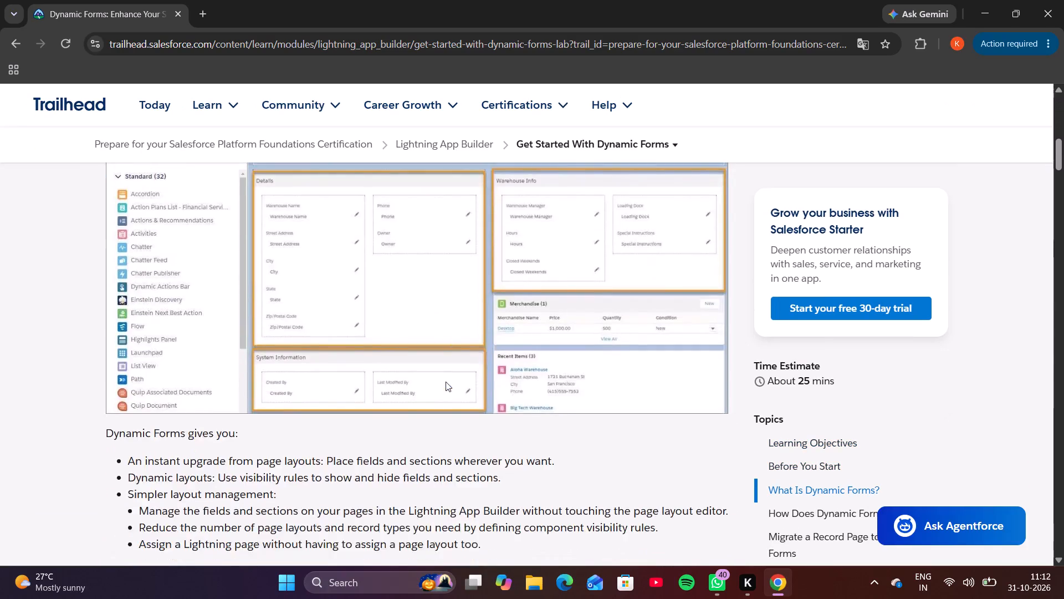
scroll(446, 382, down, 6)
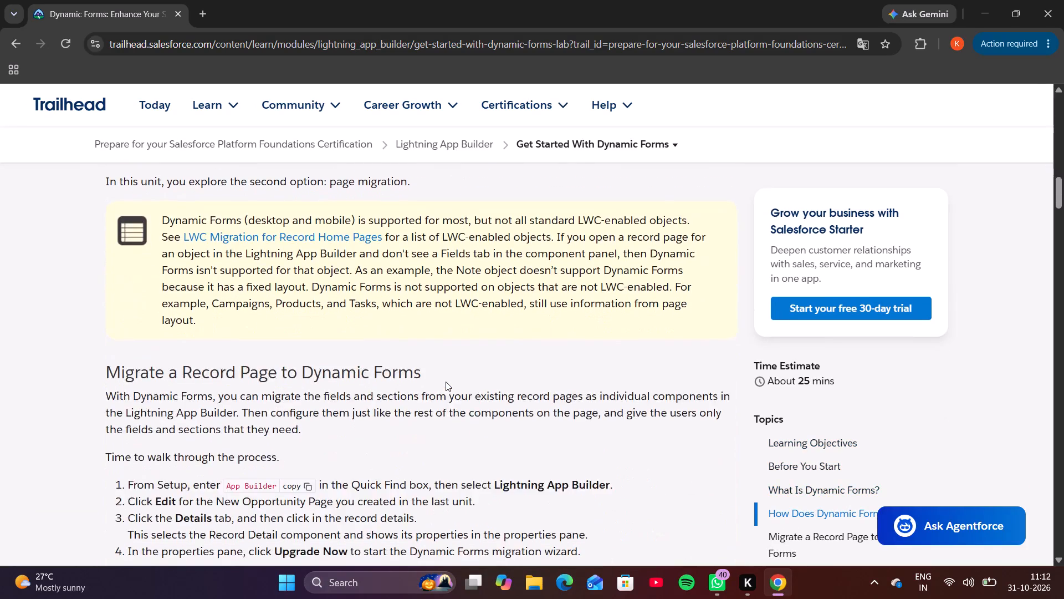
scroll(446, 382, down, 9)
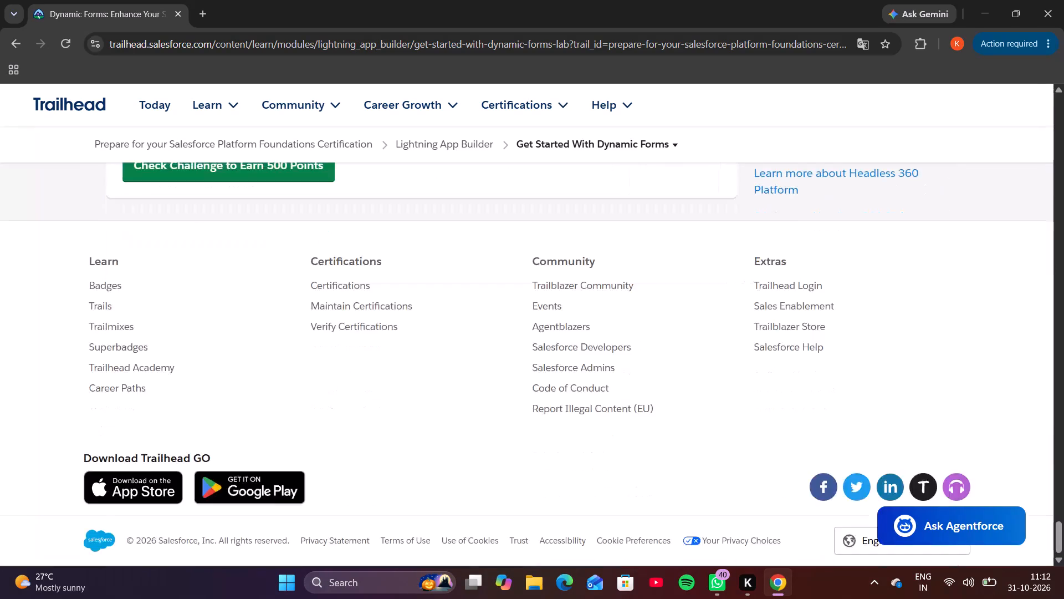
scroll(446, 382, up, 3)
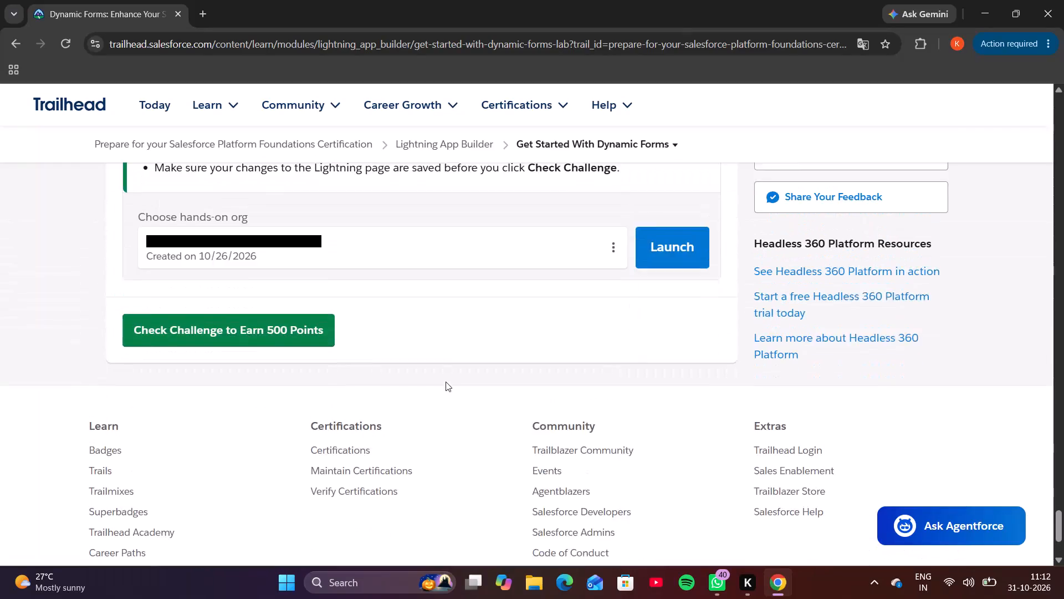
scroll(446, 382, up, 2)
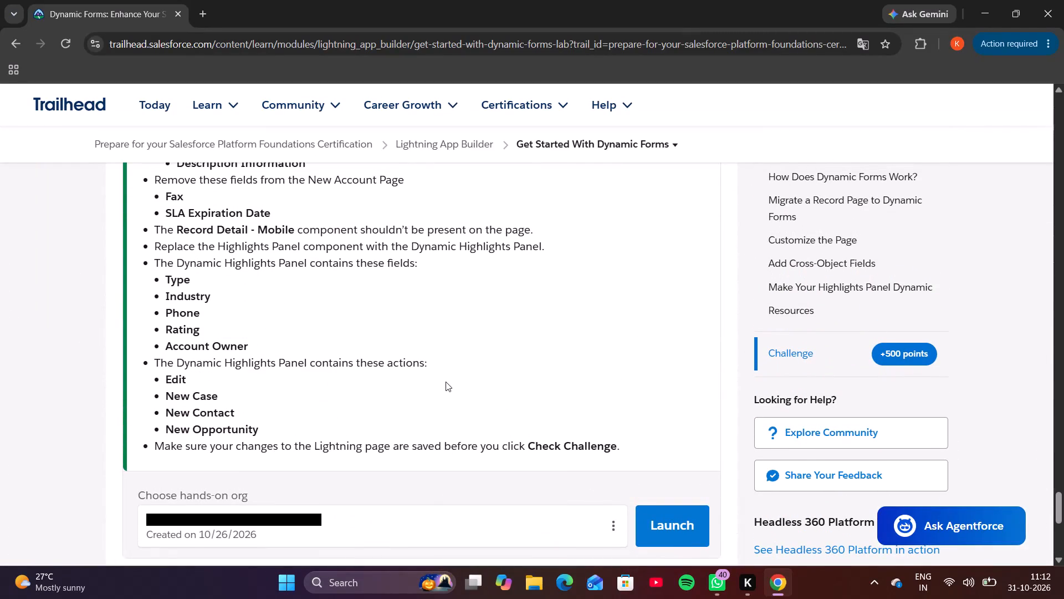
Launch the hands-on org for the challenge and close its Guidance Center.
click(667, 528)
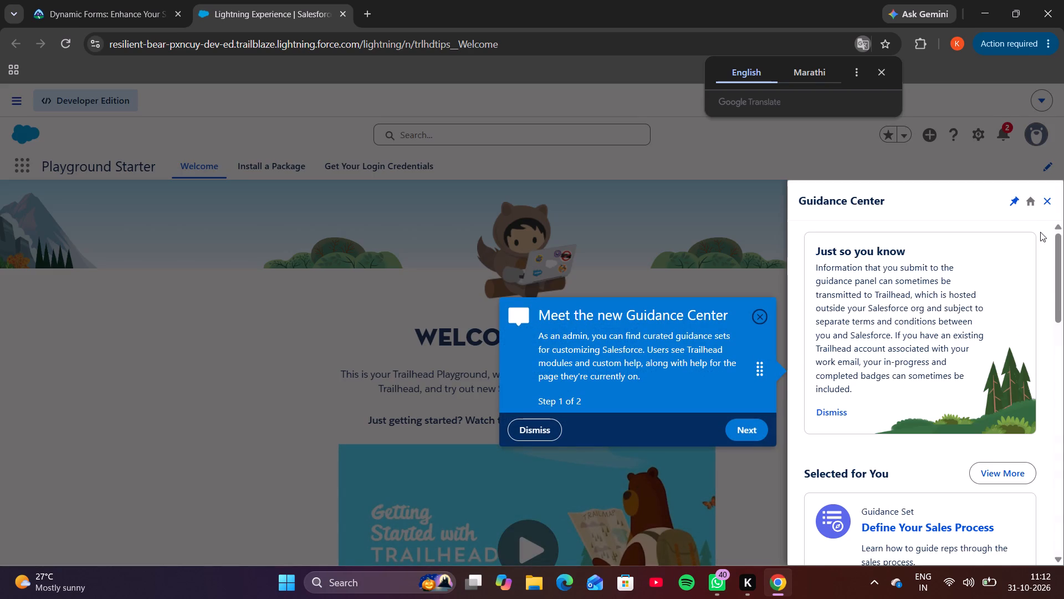
click(1044, 201)
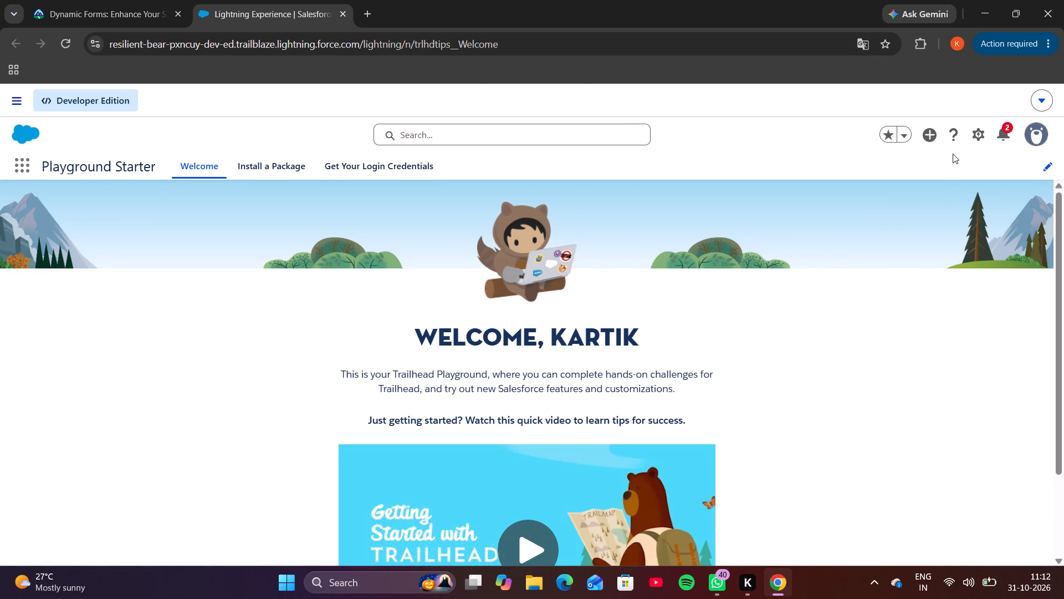
Open Setup for the Trailhead Playground org.
click(980, 133)
click(939, 179)
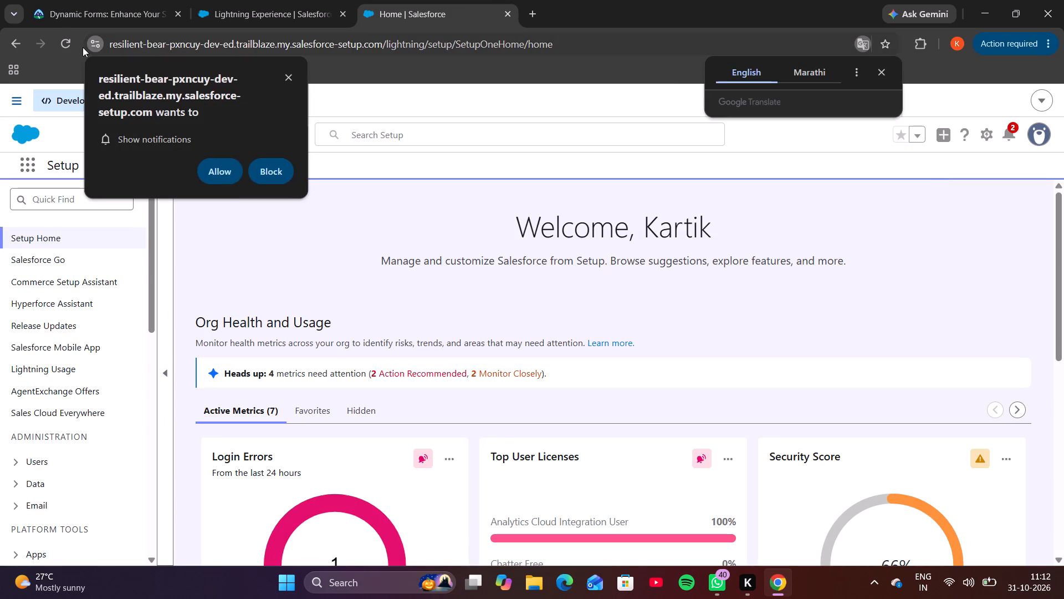
Allow the Salesforce Setup site to show notifications.
drag(207, 165, 144, 175)
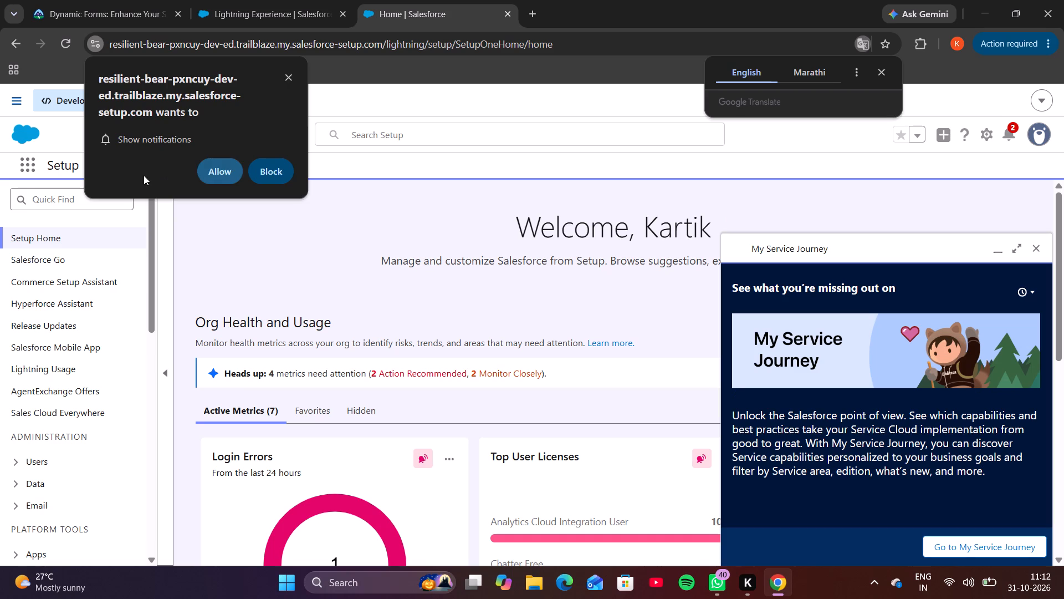
drag(144, 175, 75, 194)
click(75, 194)
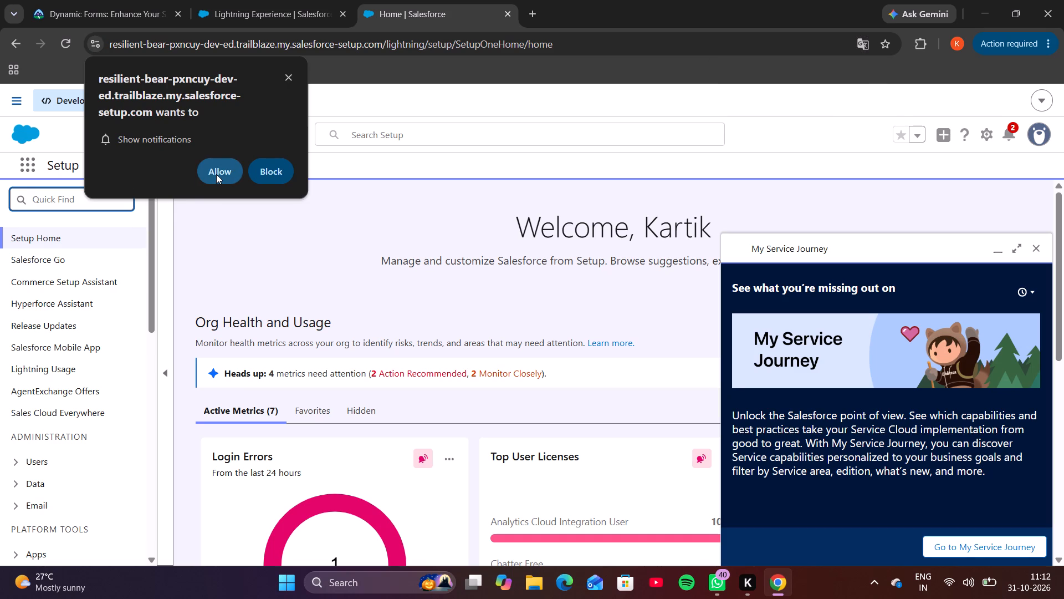
click(216, 174)
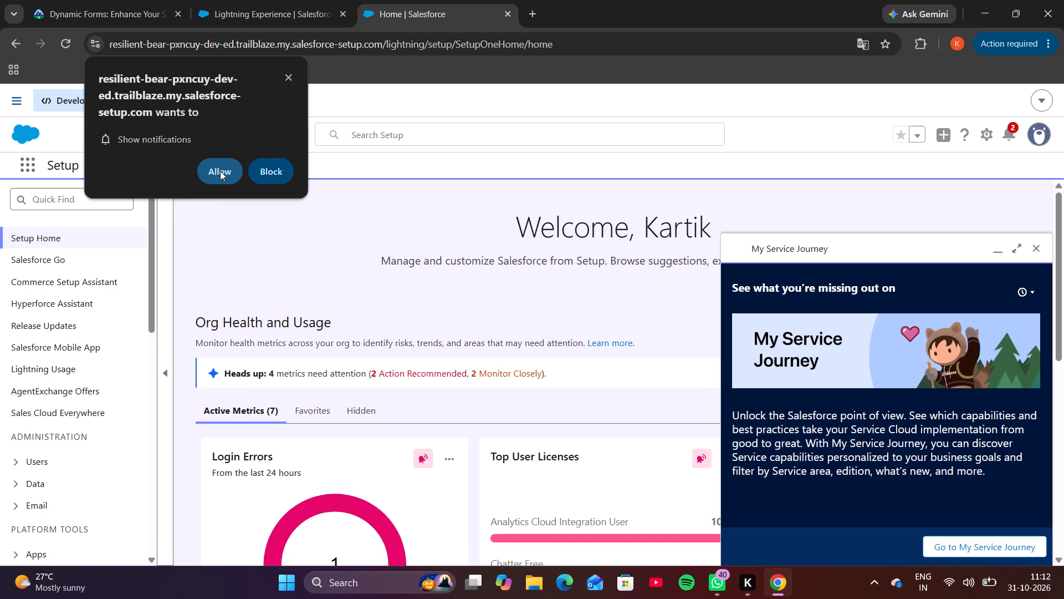
click(220, 171)
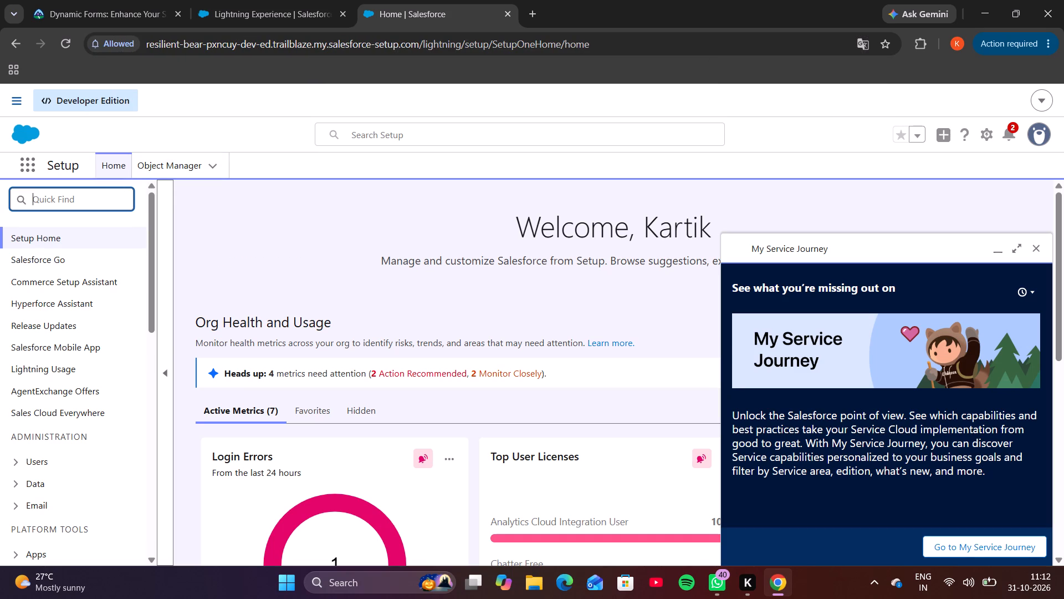
Find "sales" in Setup and open the Salesforce Mobile App page.
key(s)
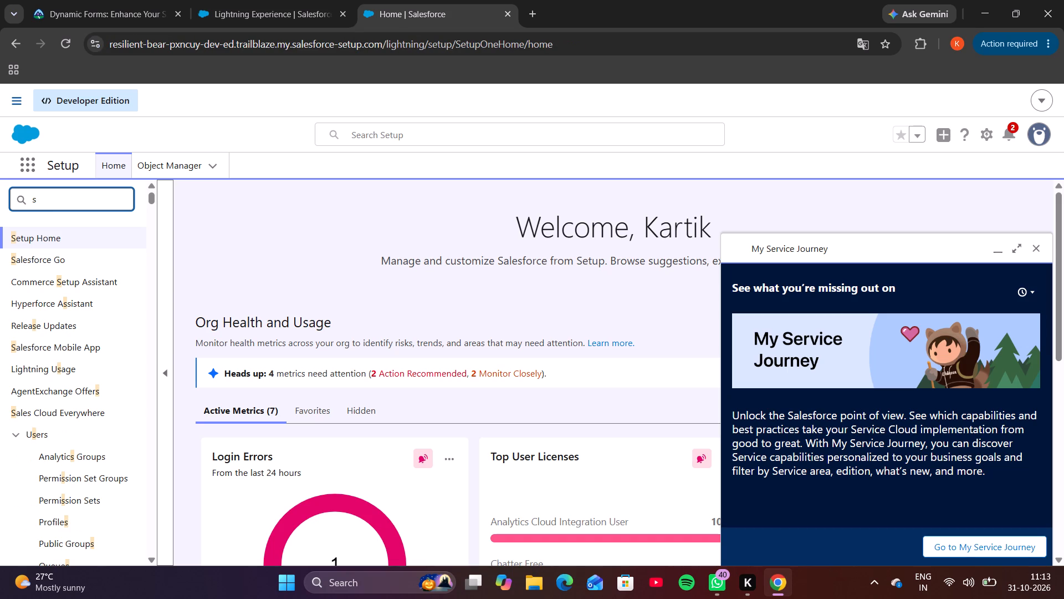
key(a)
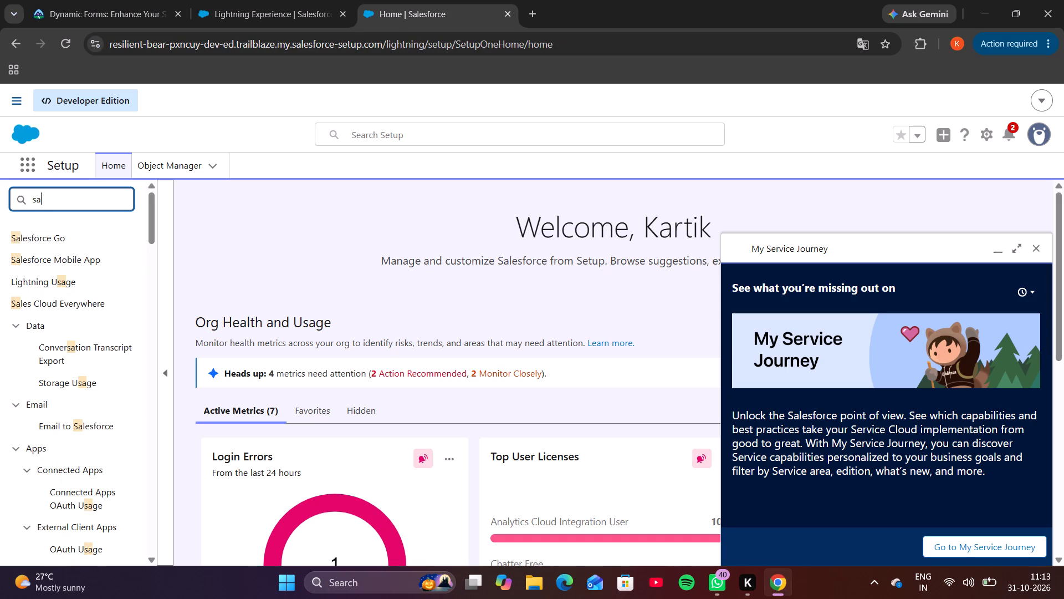
key(l)
text(es)
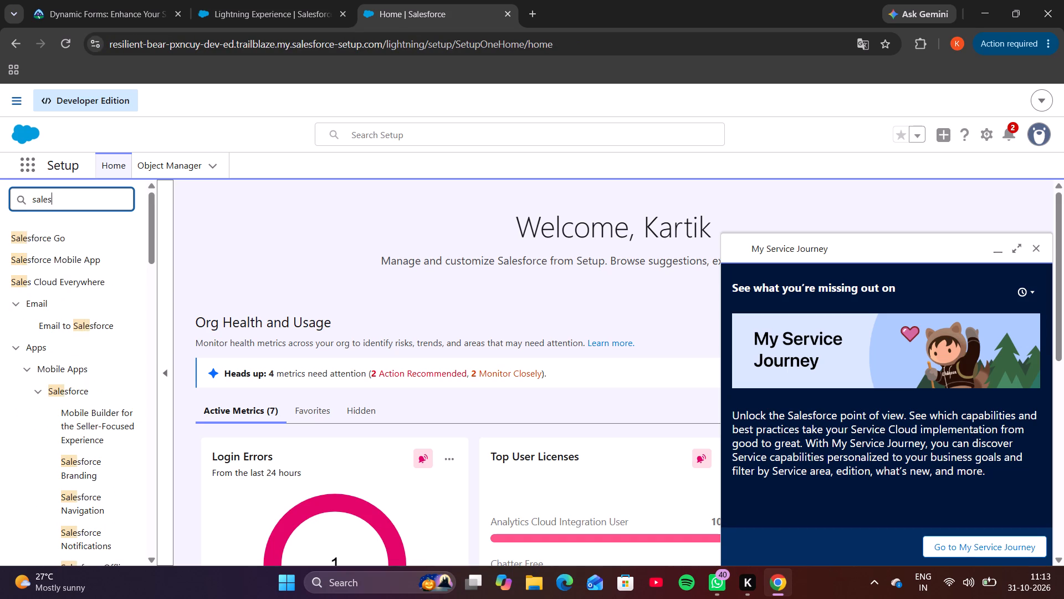
click(109, 257)
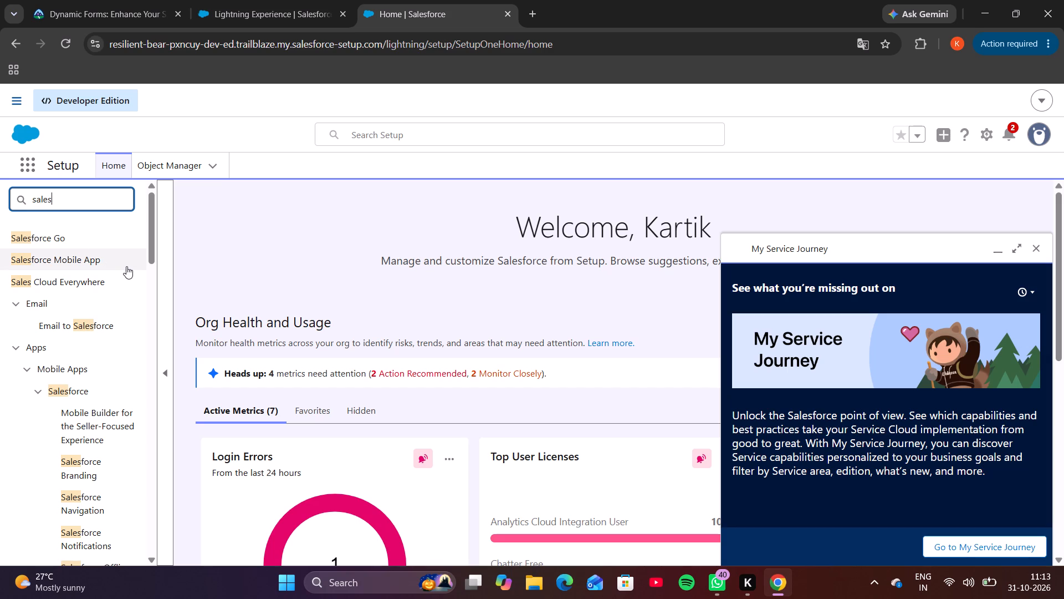
click(107, 253)
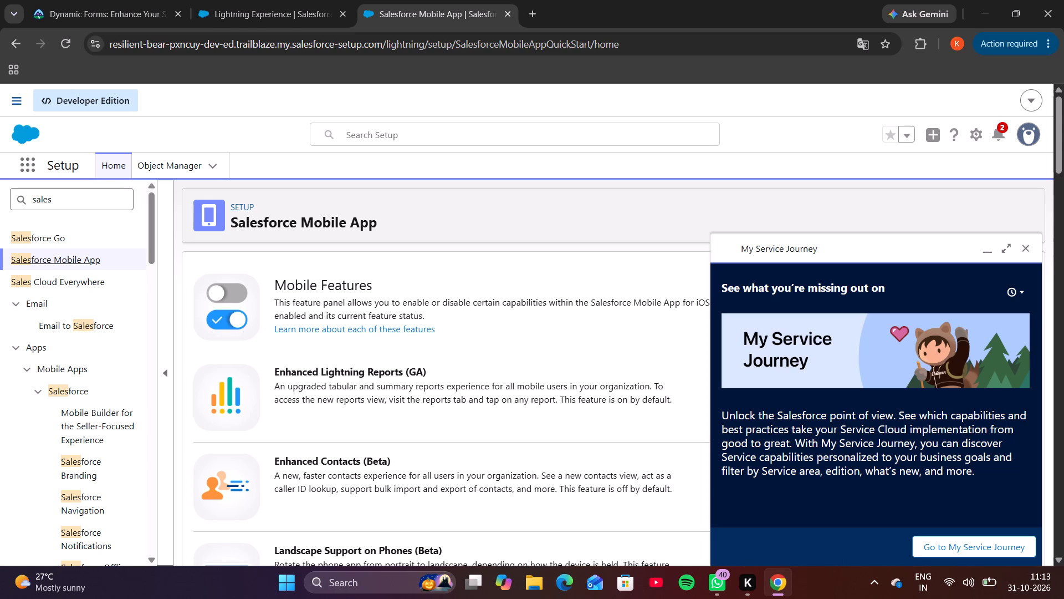
Dismiss the My Service Journey pop-up and enable Dynamic Related Lists for Mobile (Beta).
scroll(464, 491, down, 3)
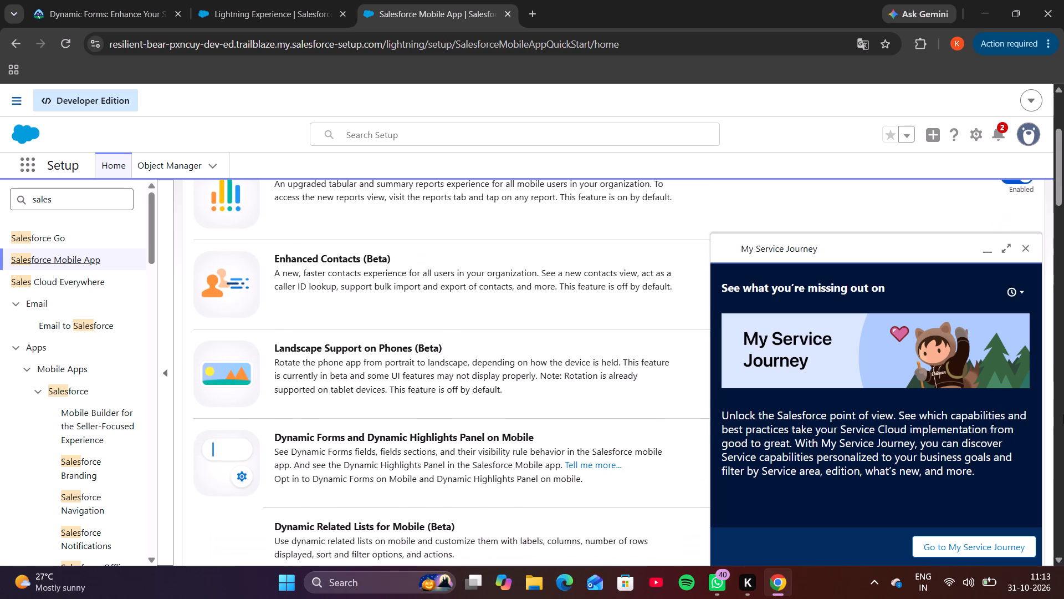
click(1031, 245)
scroll(714, 363, down, 1)
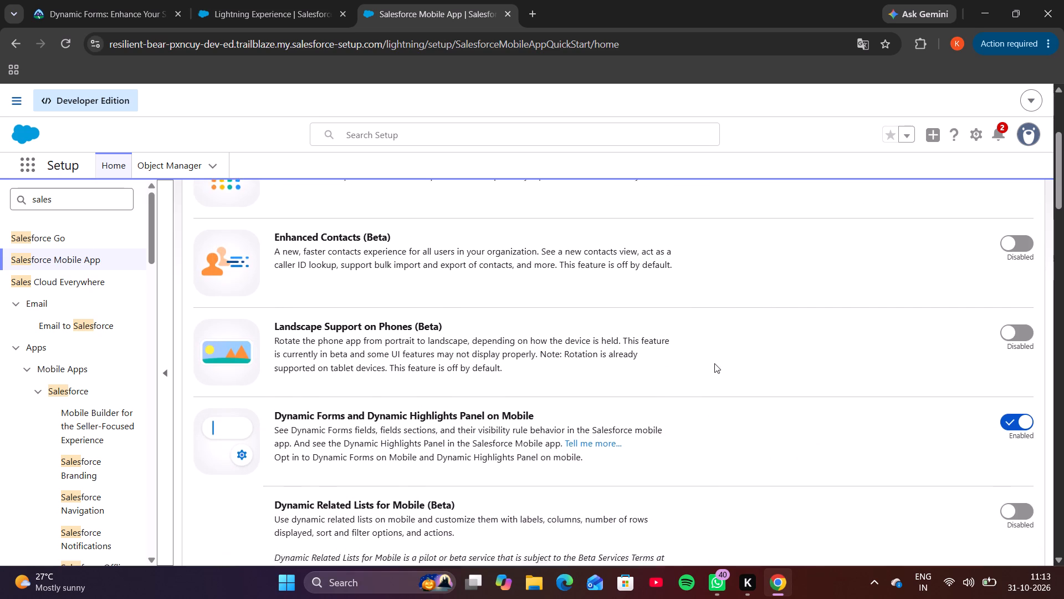
scroll(714, 363, down, 2)
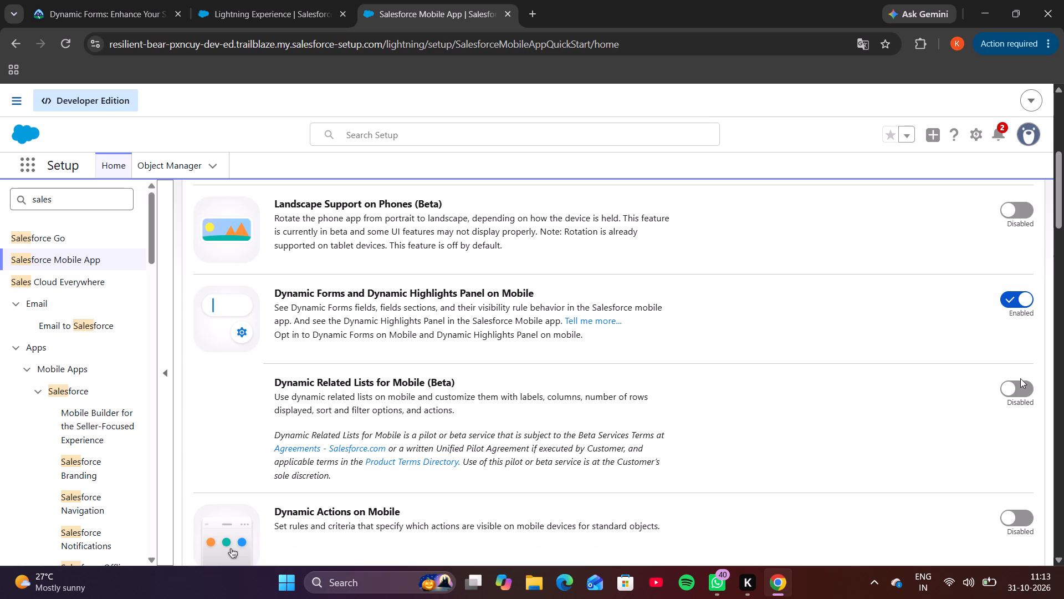
click(1018, 385)
Replace the Setup search term with "app b" and open the Lightning App Builder page.
click(104, 198)
key(BackSpace)
key(BackSpace)
key(BackSpace)
key(BackSpace)
key(BackSpace)
key(BackSpace)
key(BackSpace)
key(BackSpace)
key(BackSpace)
key(BackSpace)
key(BackSpace)
key(BackSpace)
key(BackSpace)
key(BackSpace)
key(BackSpace)
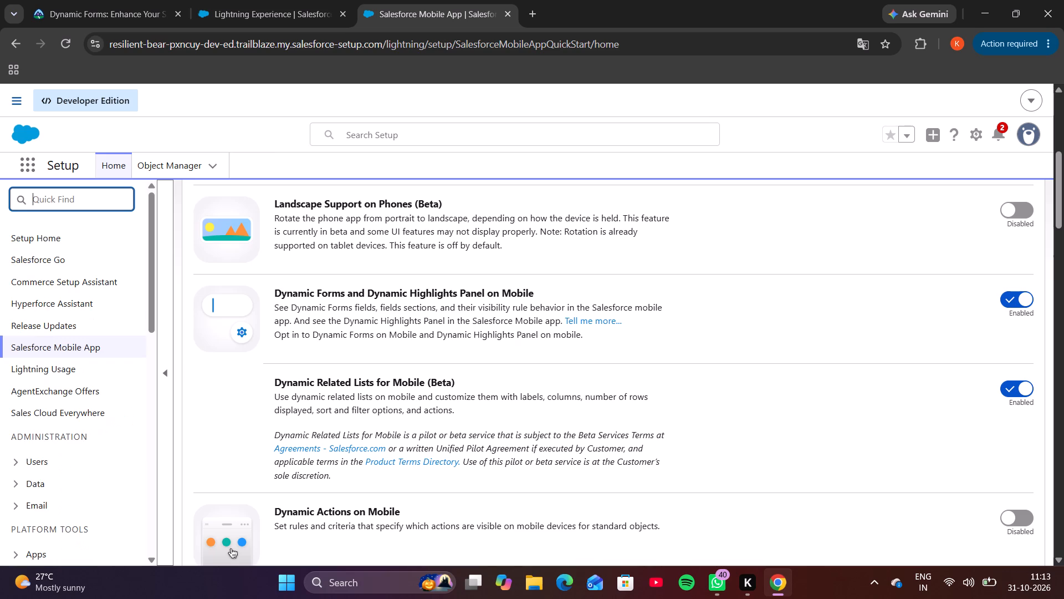
text(ap)
key(p)
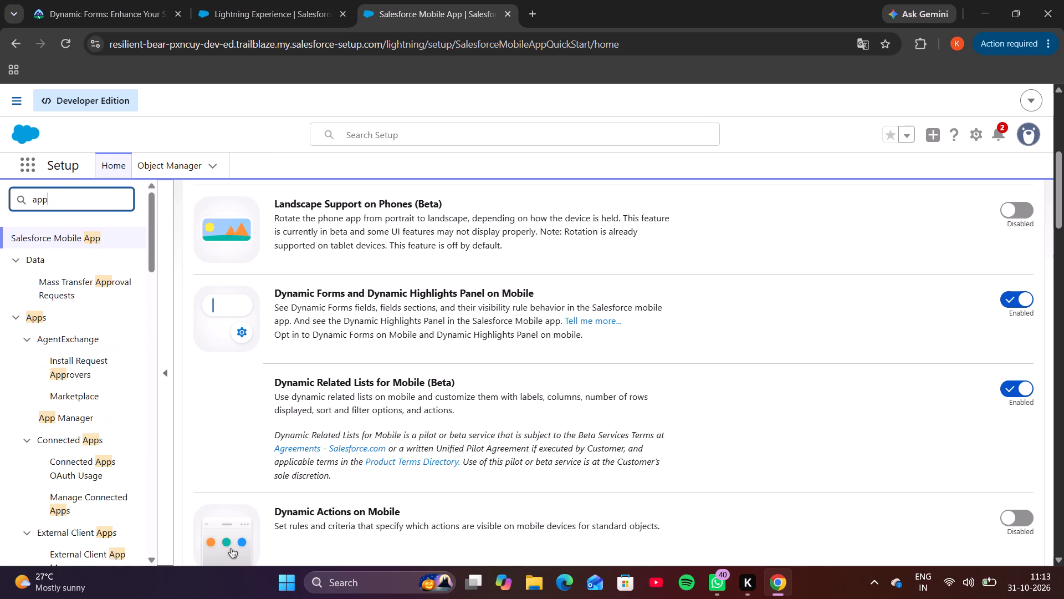
key(p)
key(BackSpace)
key(space)
key(b)
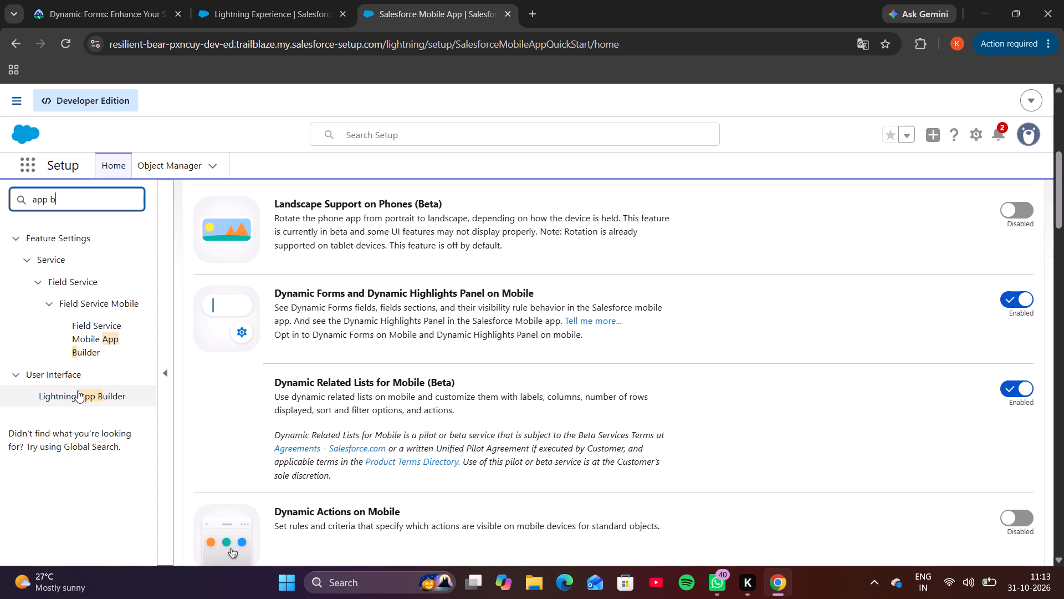
click(78, 391)
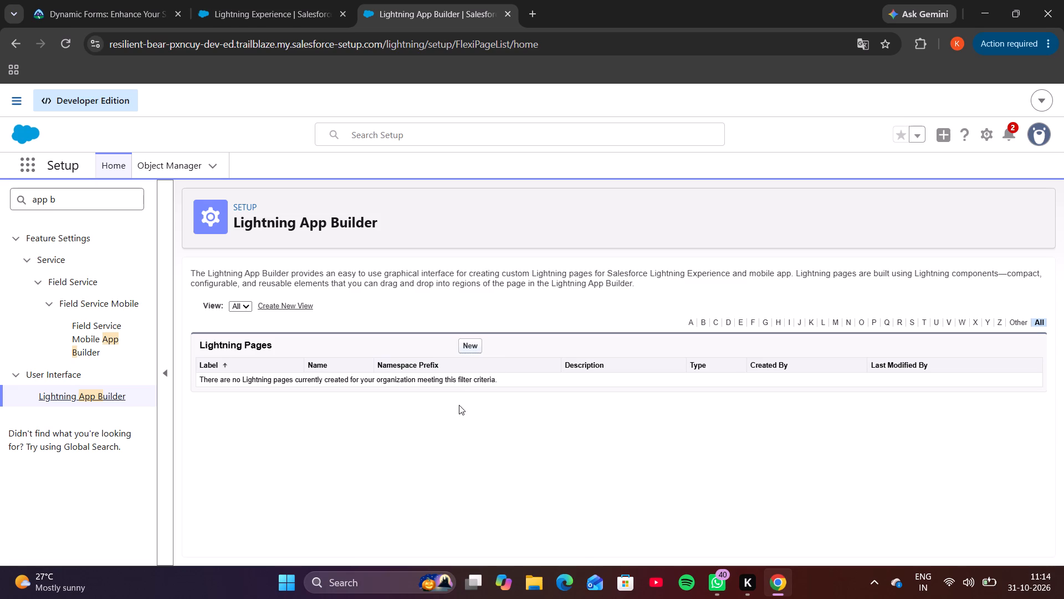
Switch back to the Playground Starter welcome page.
scroll(431, 368, up, 1)
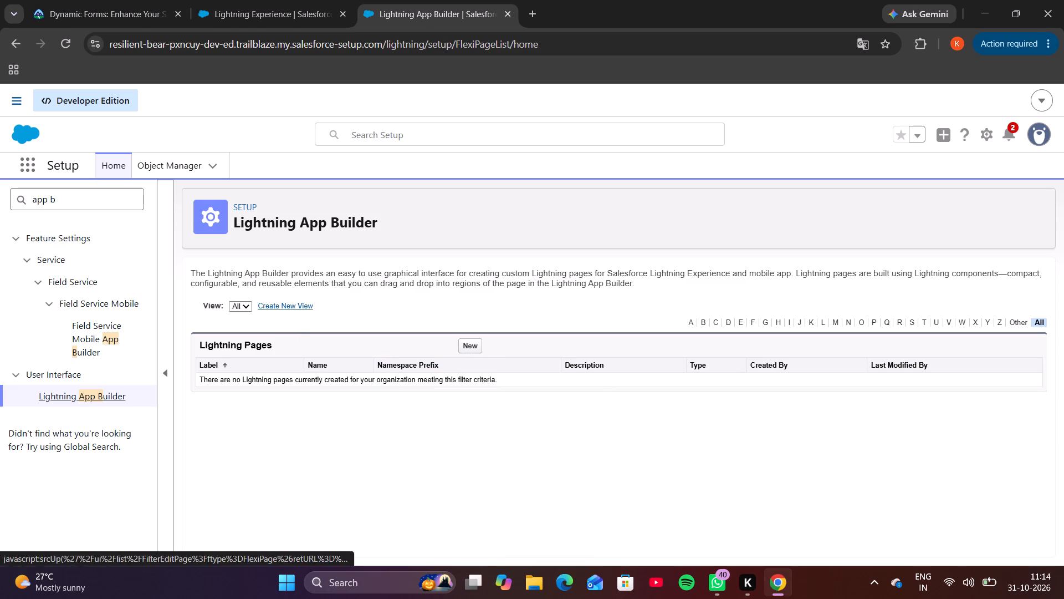
click(276, 14)
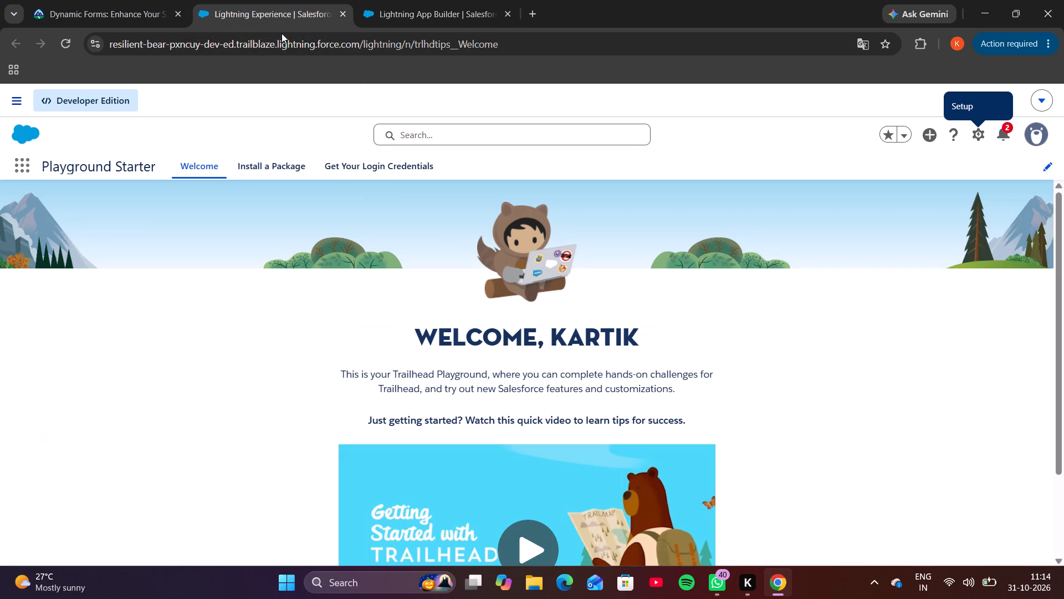
Return to the Dynamic Forms challenge page, choose My Trailhead Playground 1 as the hands-on org and launch it.
click(104, 18)
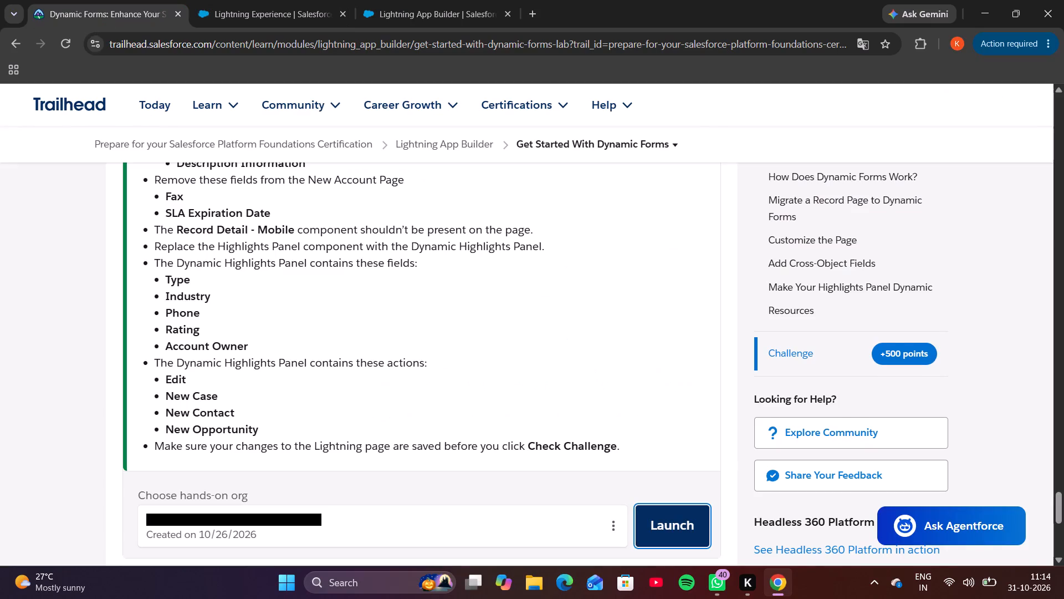
scroll(190, 302, down, 2)
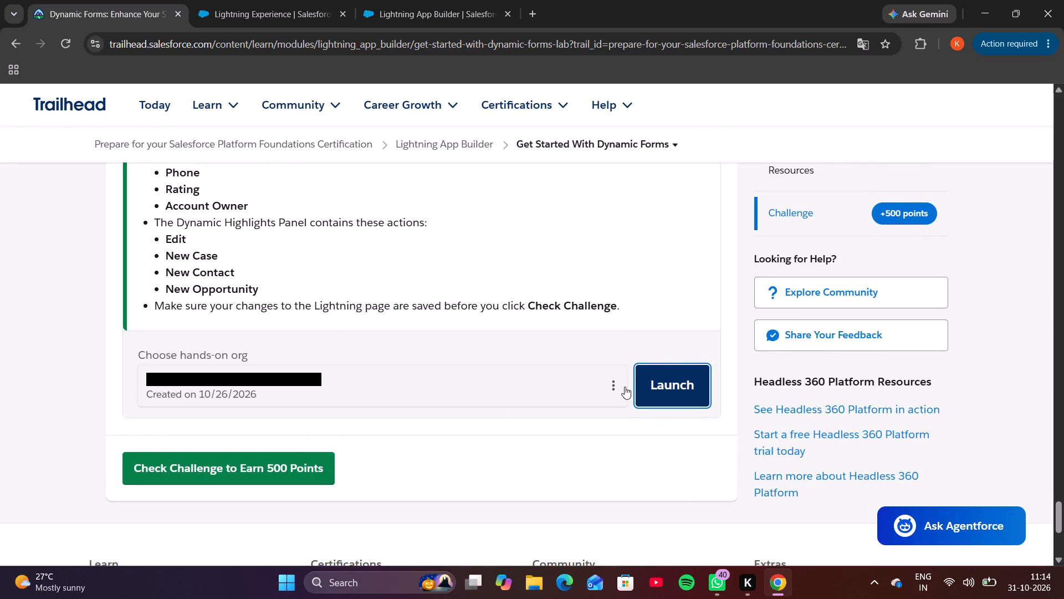
click(618, 385)
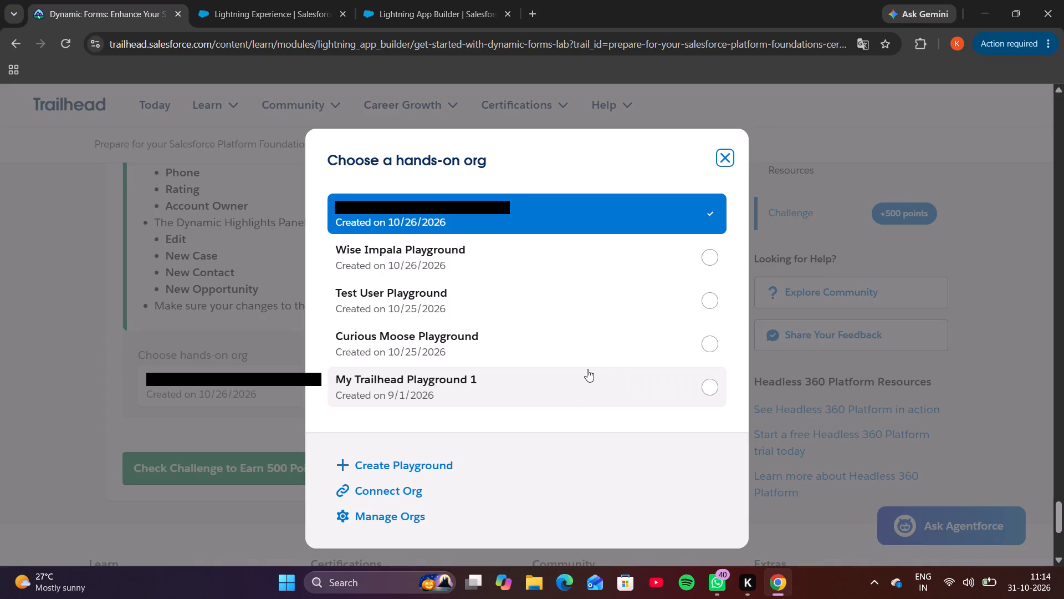
click(587, 369)
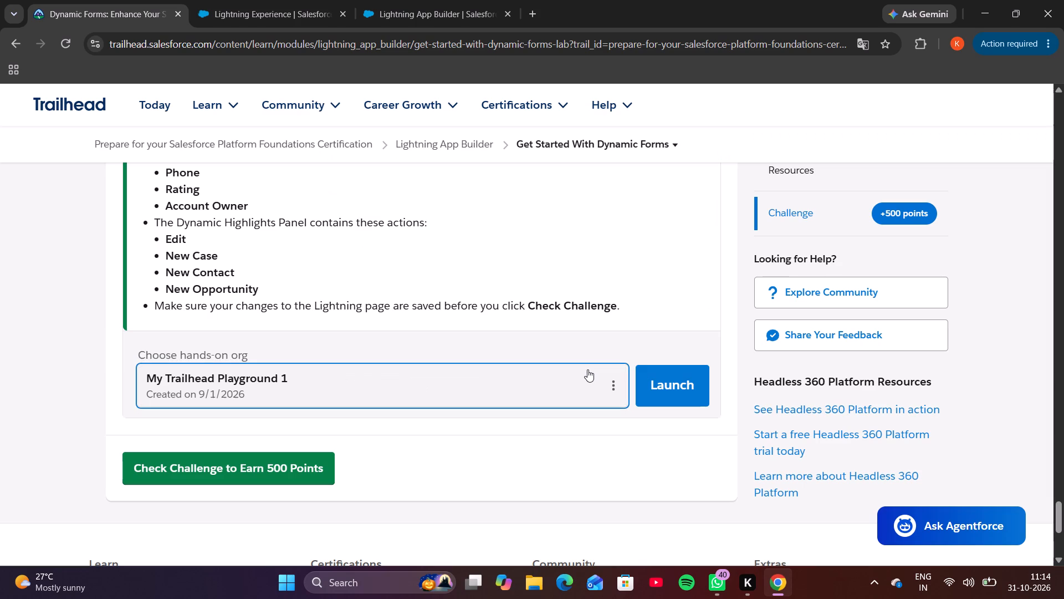
click(688, 383)
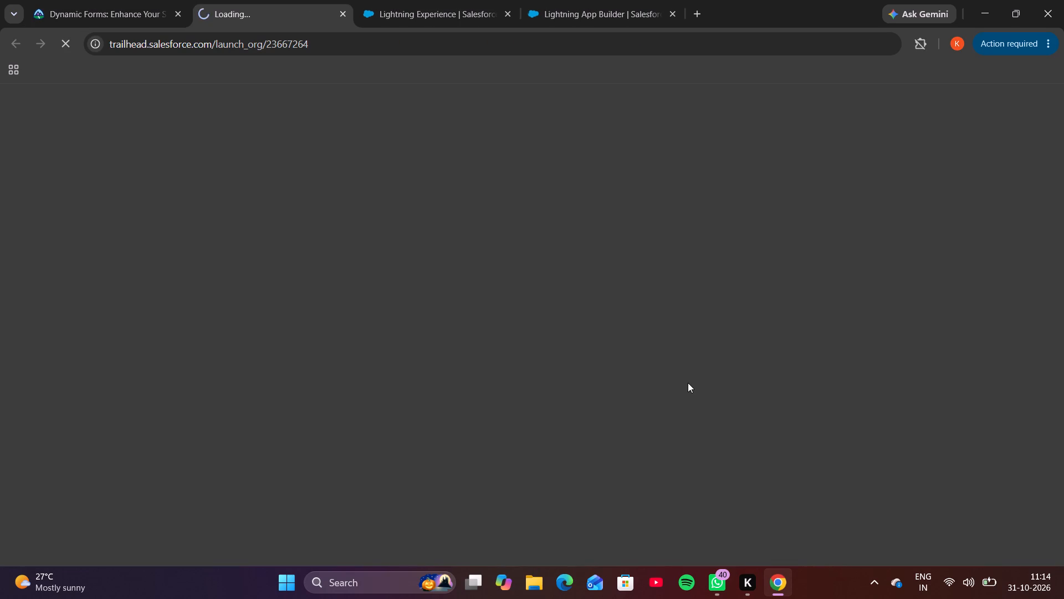
Close the two browser tabs belonging to the previously used playground.
click(507, 15)
click(507, 15)
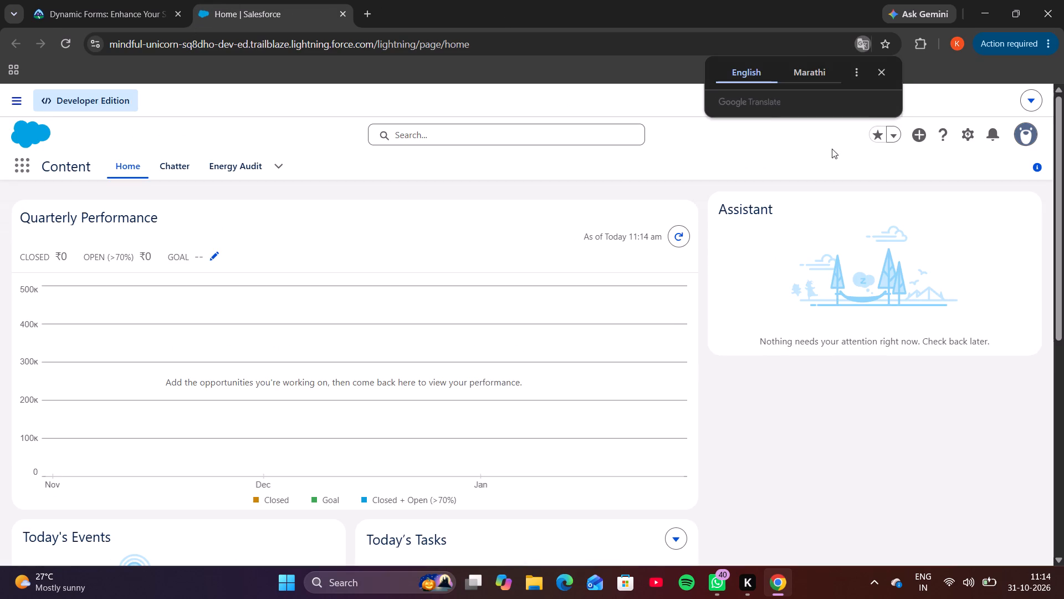
Open Setup in the new playground, find "sale" and open the Salesforce Mobile App page.
click(961, 135)
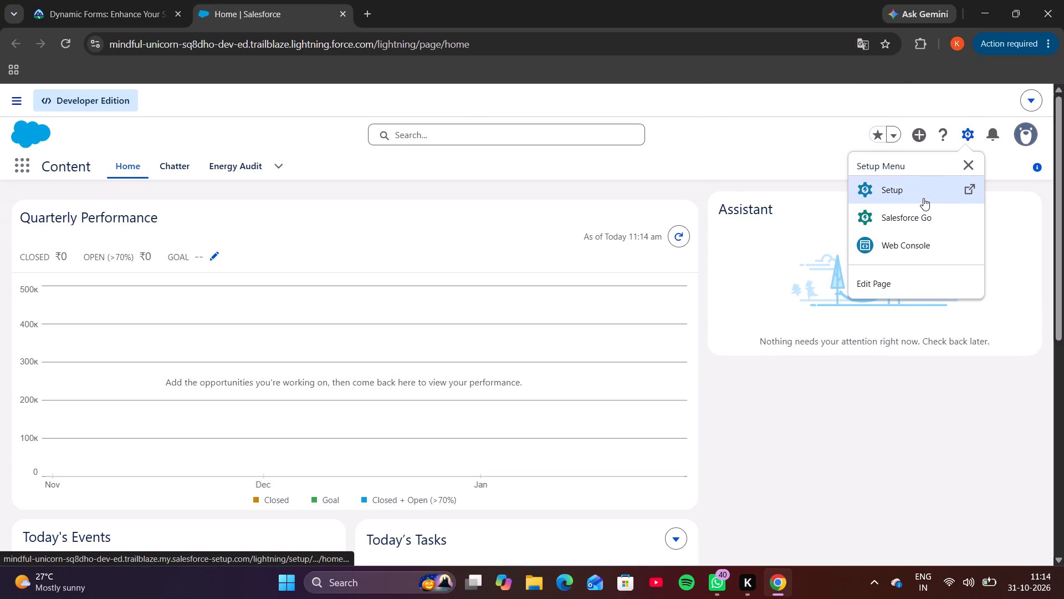
click(923, 198)
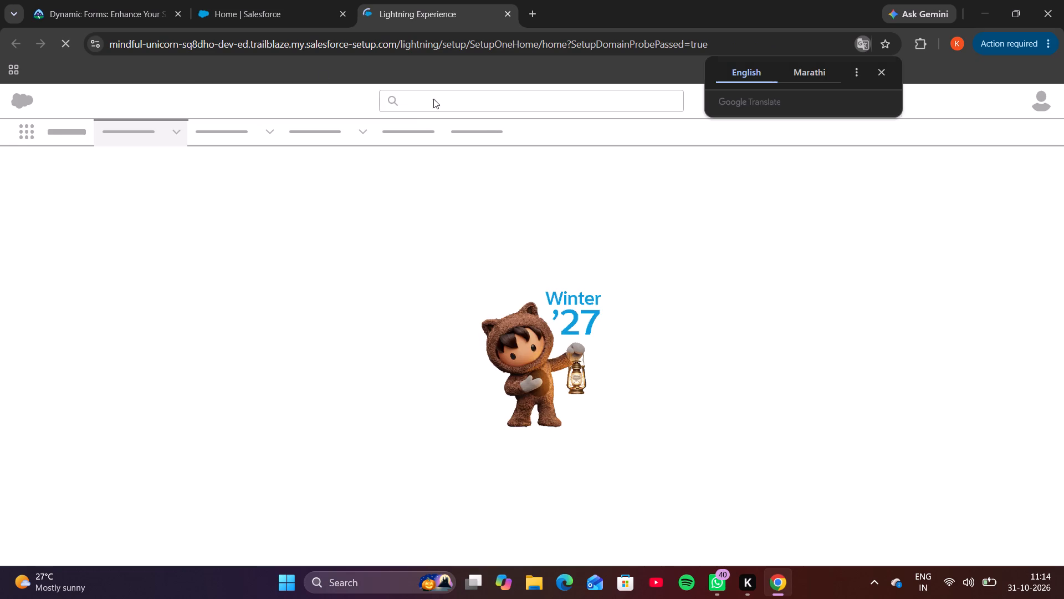
click(79, 196)
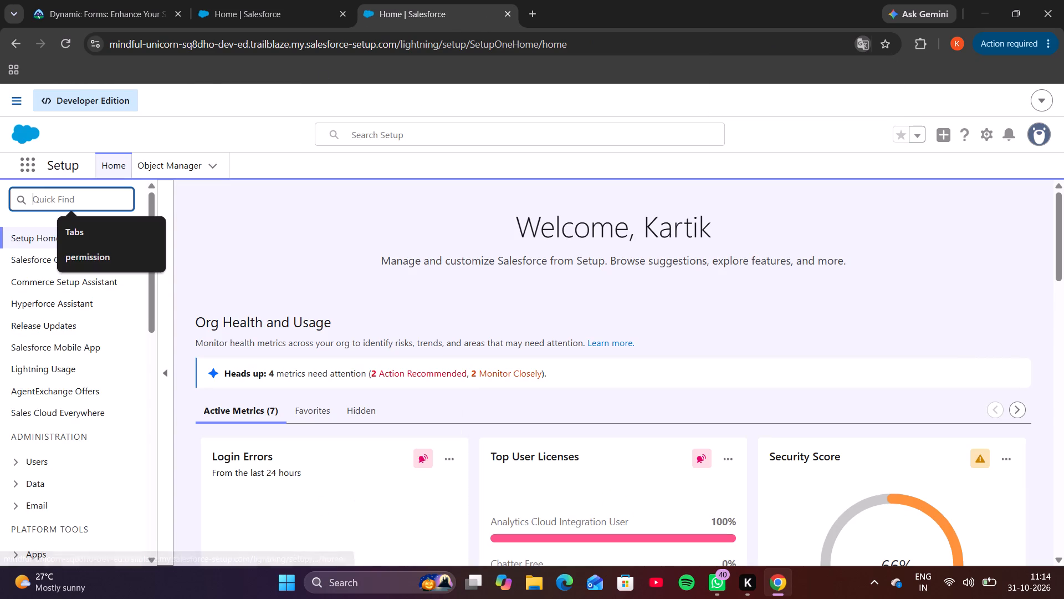
key(s)
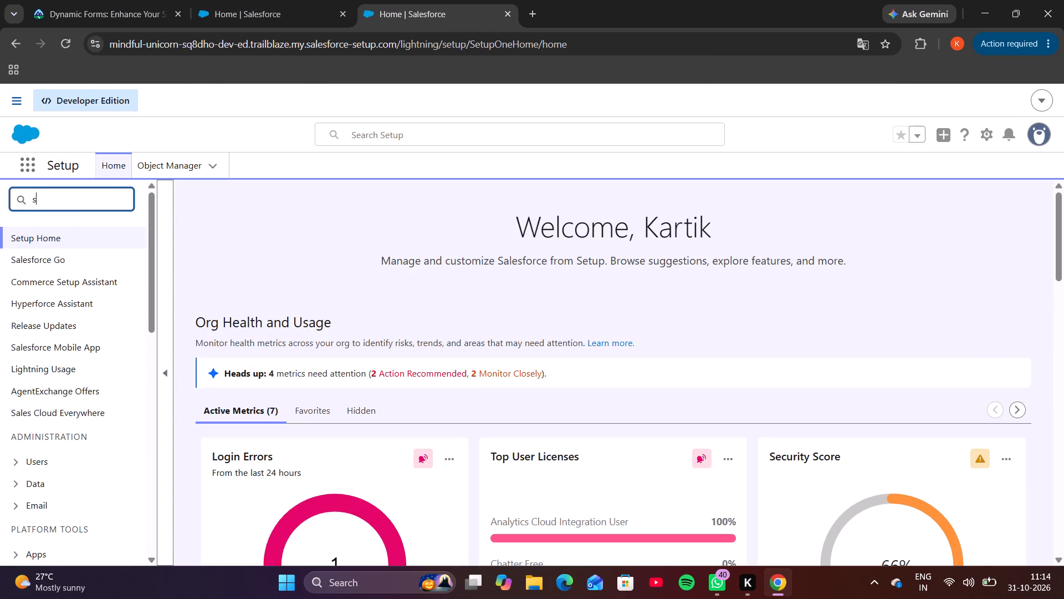
text(ale)
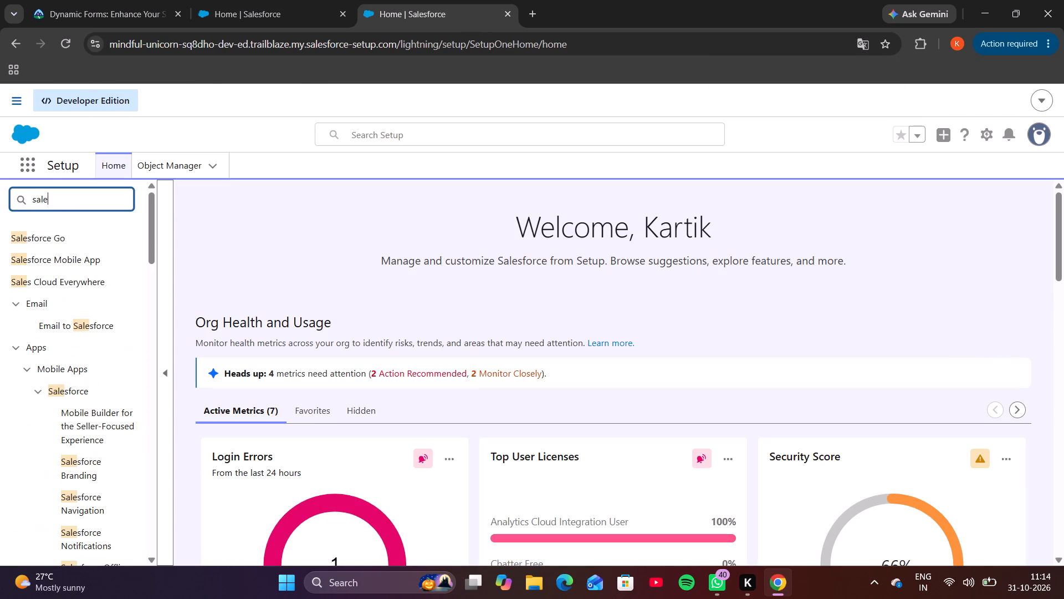
click(62, 261)
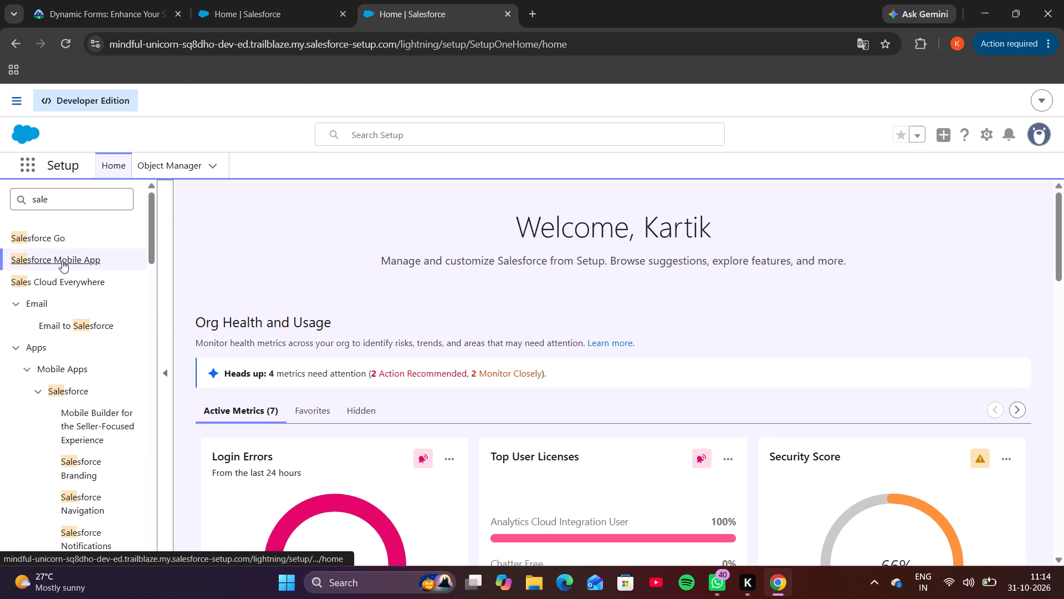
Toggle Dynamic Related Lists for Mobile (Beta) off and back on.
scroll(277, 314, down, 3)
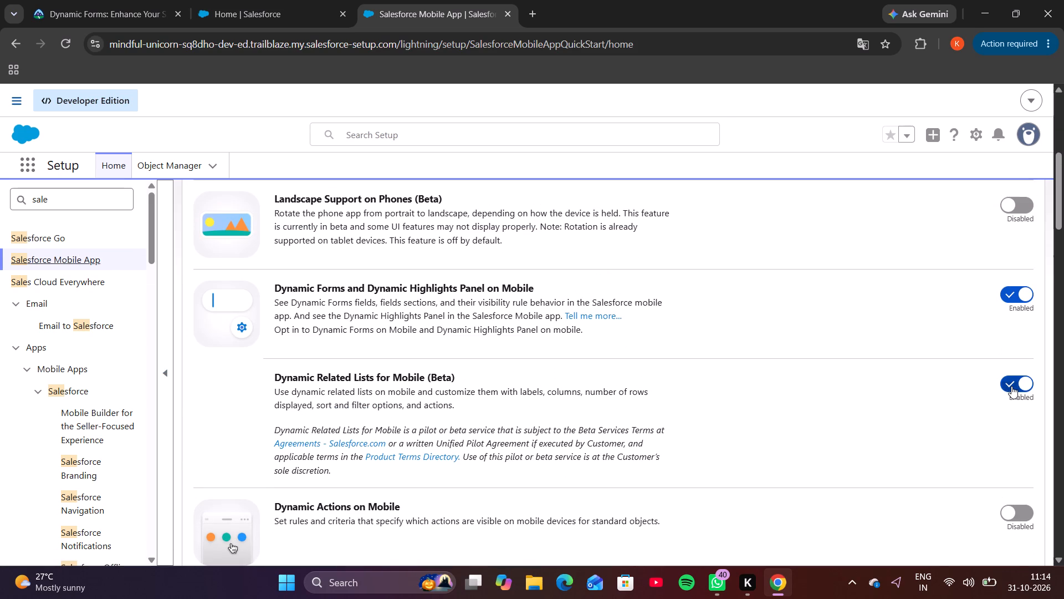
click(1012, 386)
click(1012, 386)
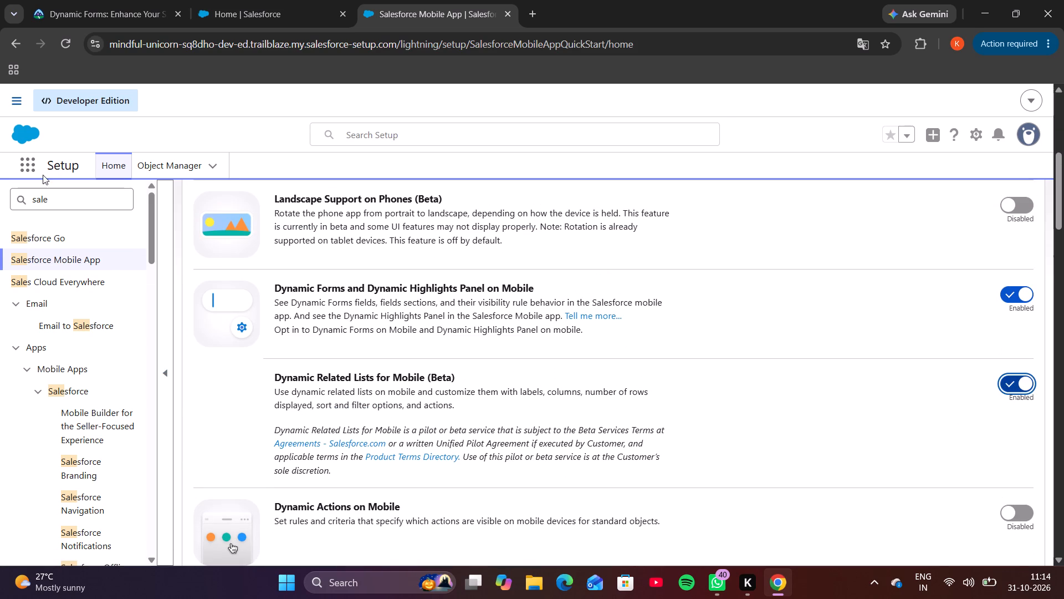
Replace the Setup search term with "app b" and open the Lightning App Builder page.
click(55, 200)
key(BackSpace)
key(BackSpace)
key(BackSpace)
key(BackSpace)
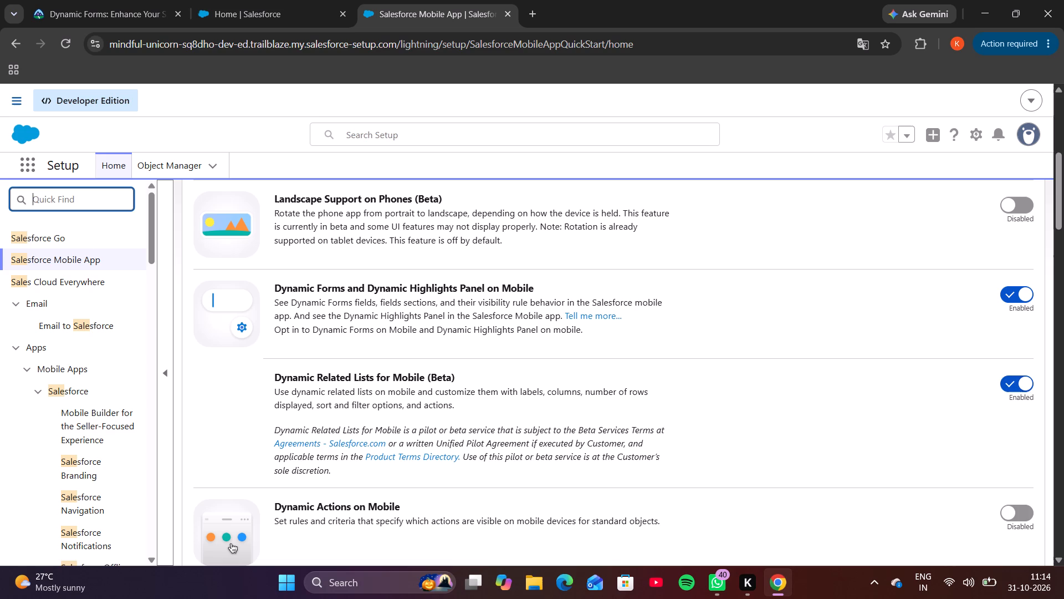
key(BackSpace)
text(mo)
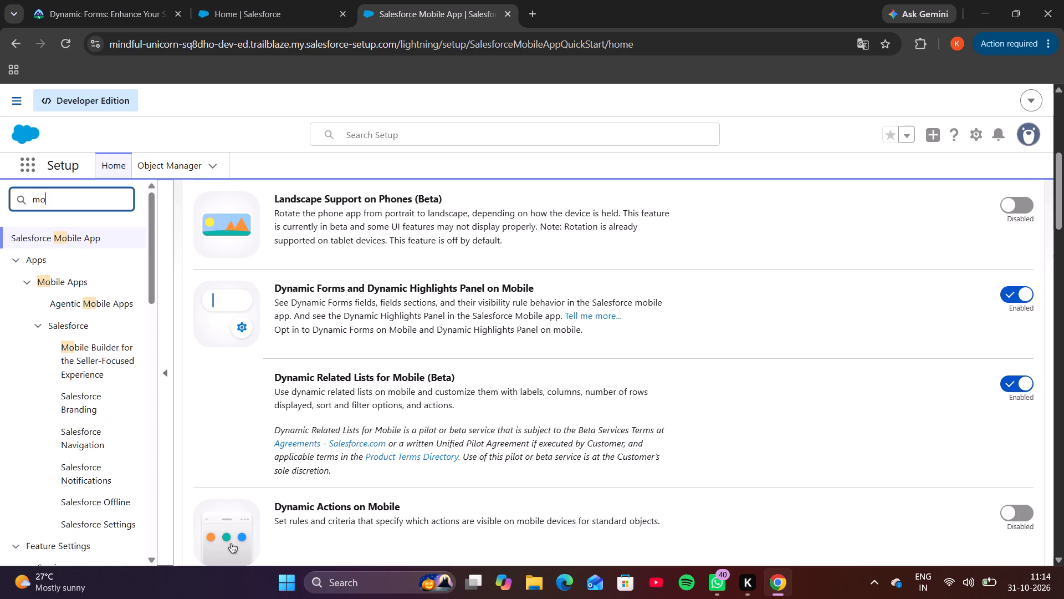
key(BackSpace)
key(BackSpace)
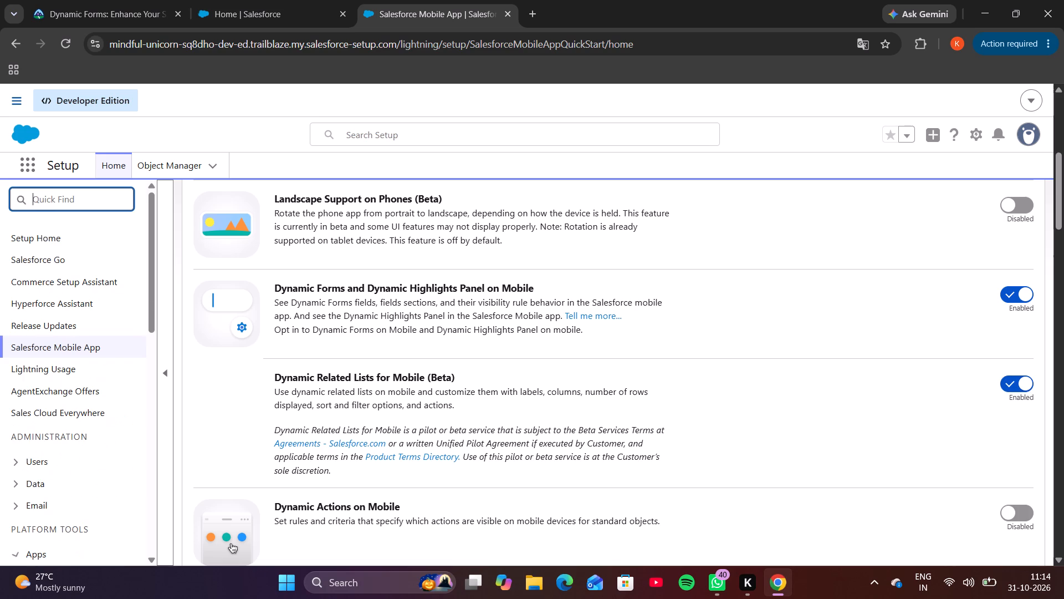
text(app b)
click(81, 392)
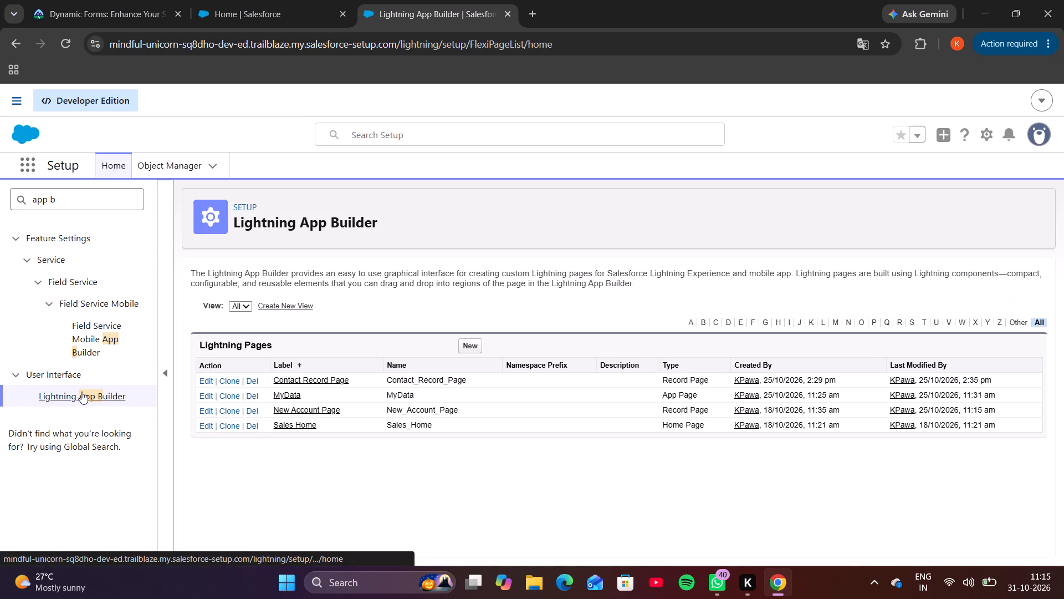
Open the New Account Page for editing from the list of Lightning pages.
click(208, 414)
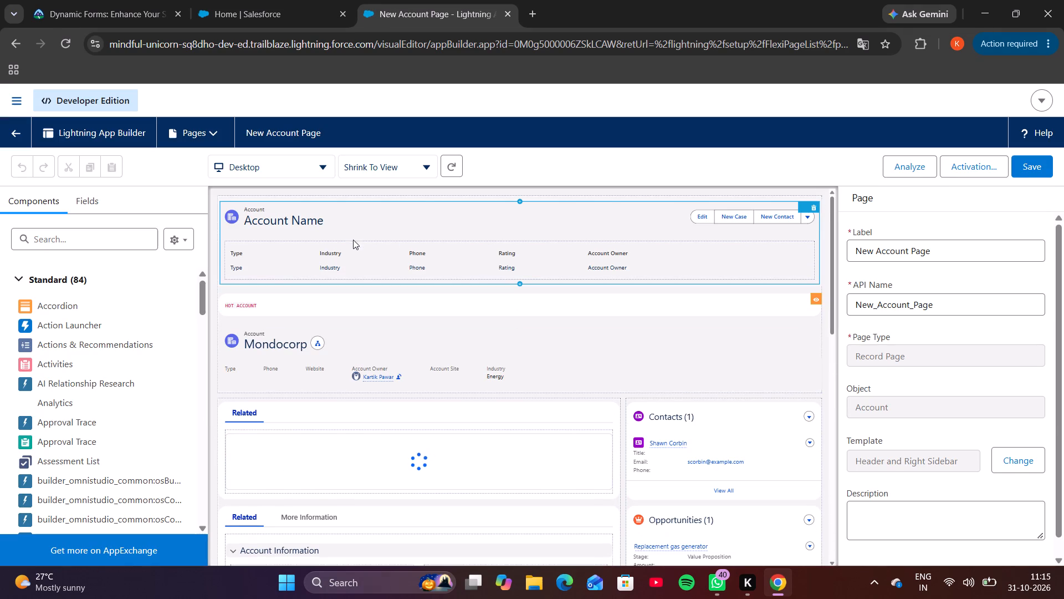
Examine the properties and actions of the Dynamic Highlights Panel and the standard Highlights Panel on the New Account Page.
click(357, 224)
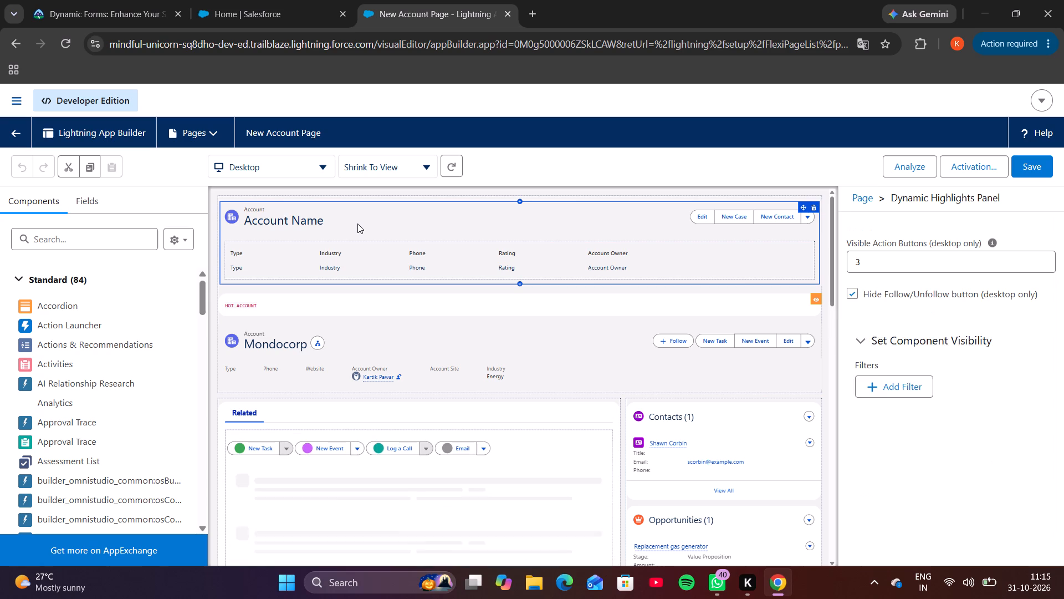
click(398, 229)
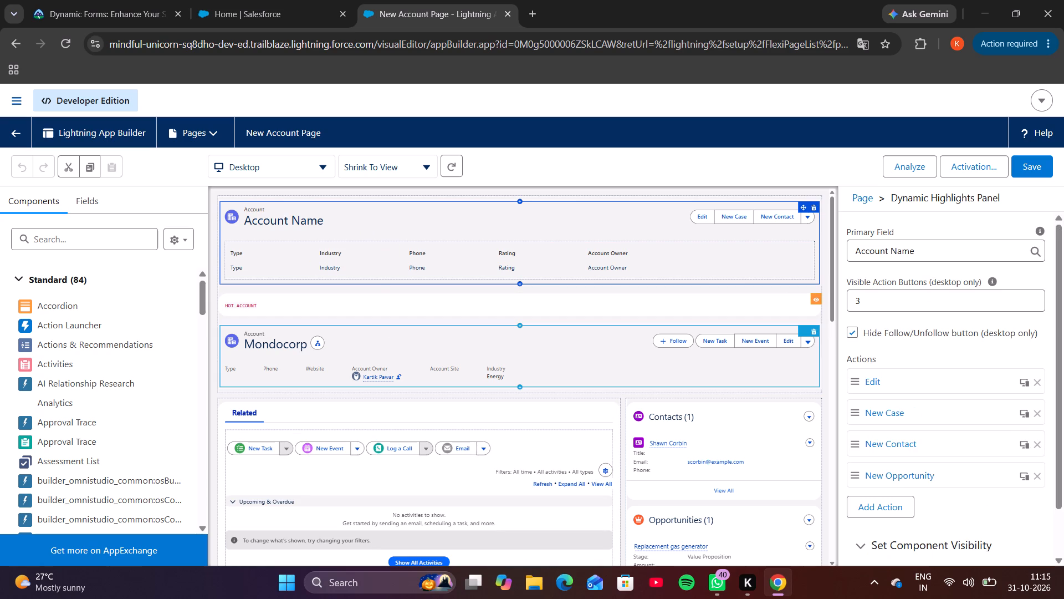
click(375, 356)
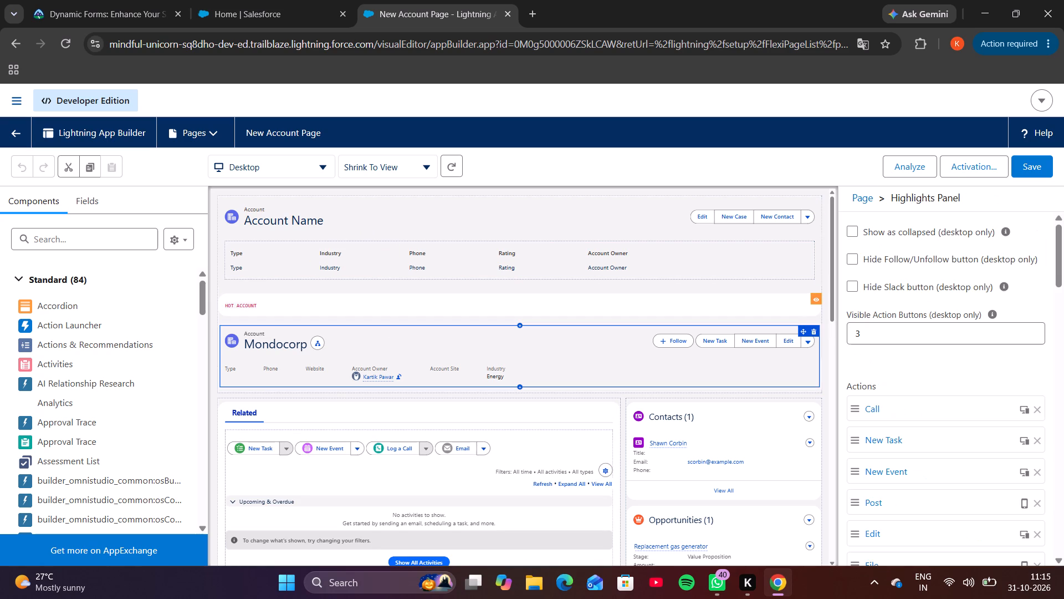
click(272, 349)
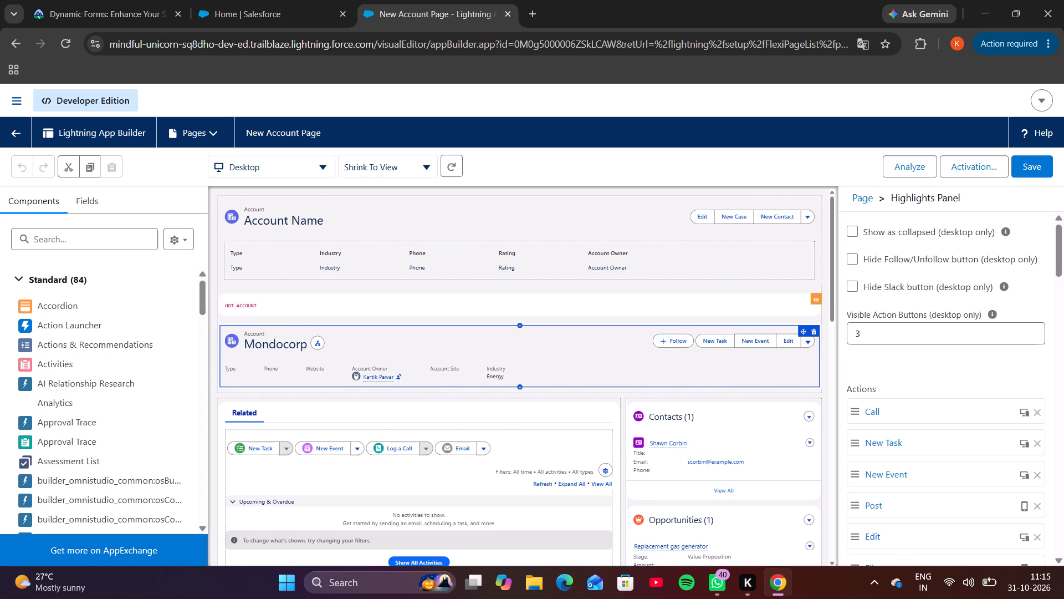
click(288, 348)
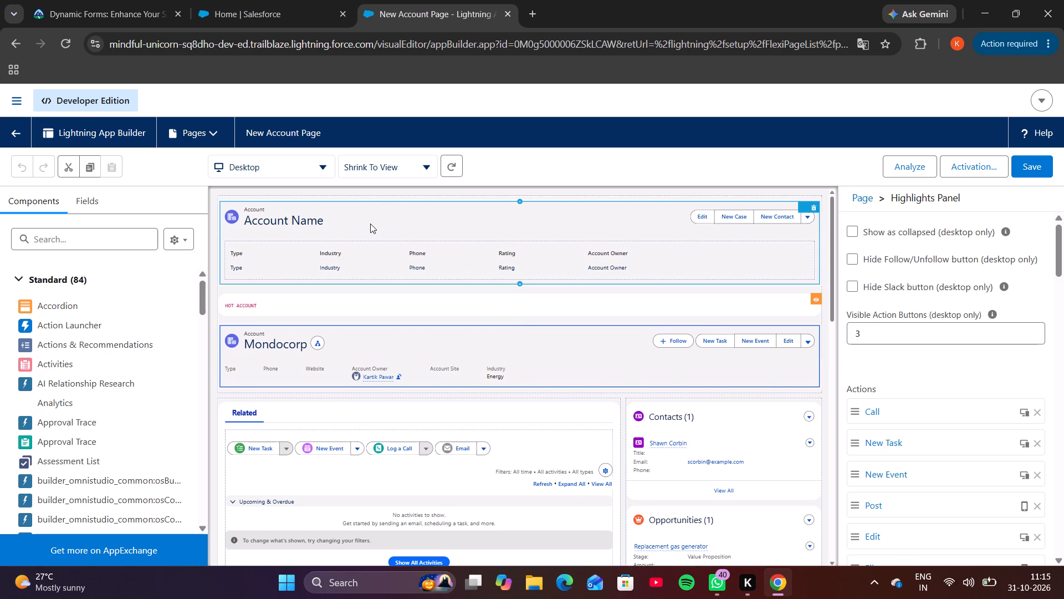
click(370, 224)
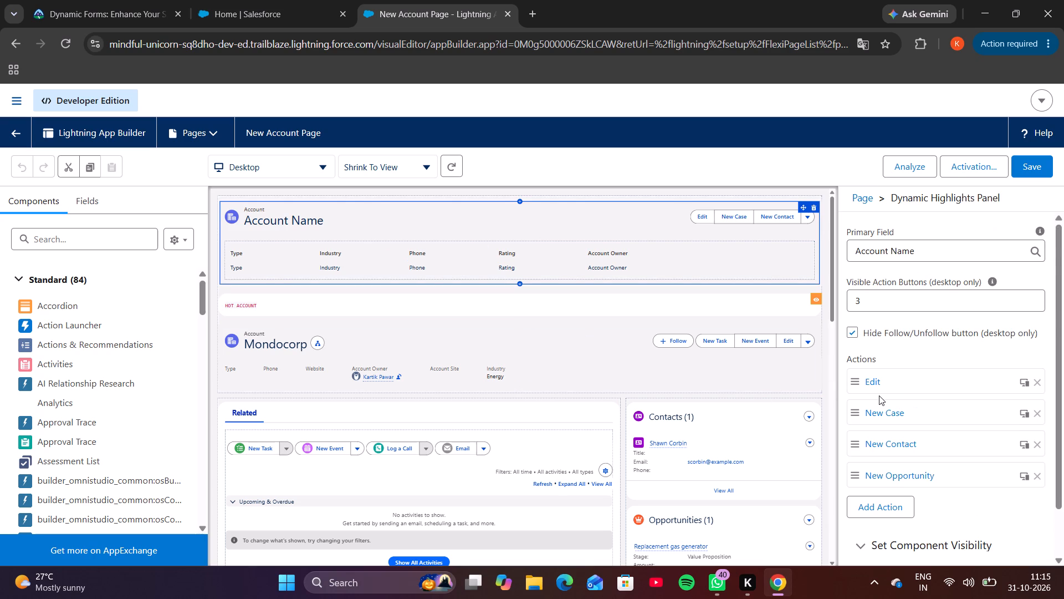
scroll(879, 395, down, 2)
click(879, 395)
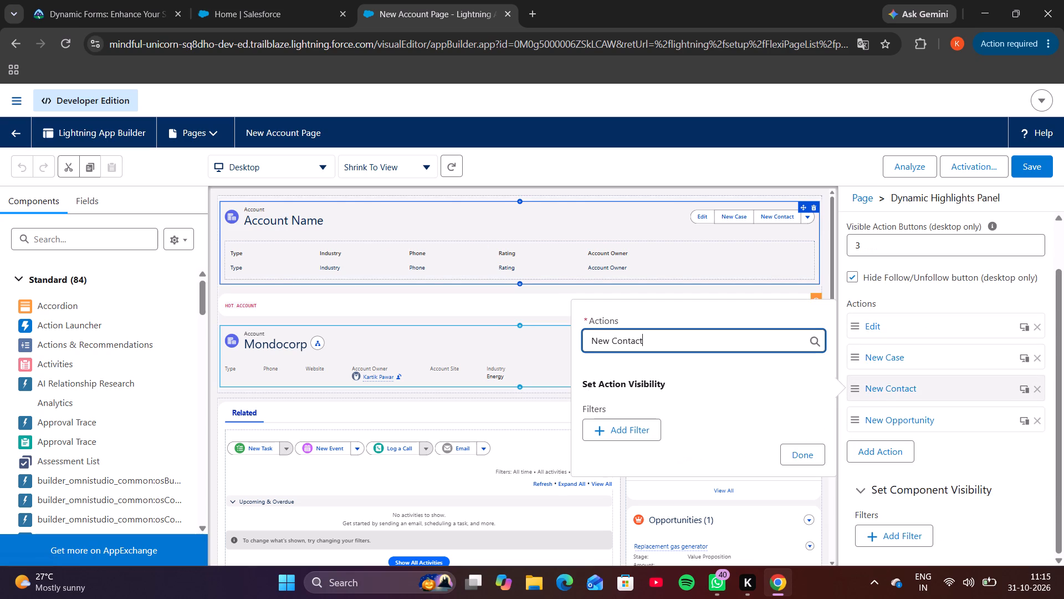
Examine the standard Highlights Panel's actions, assigned layouts and visibility settings, and the components around it on the page.
click(455, 337)
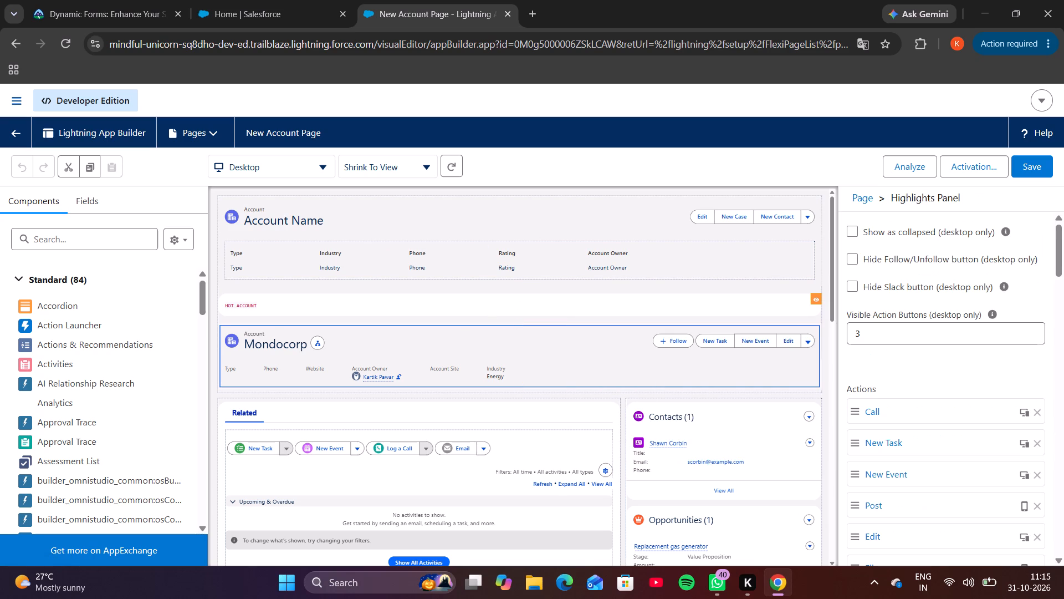
scroll(948, 423, down, 7)
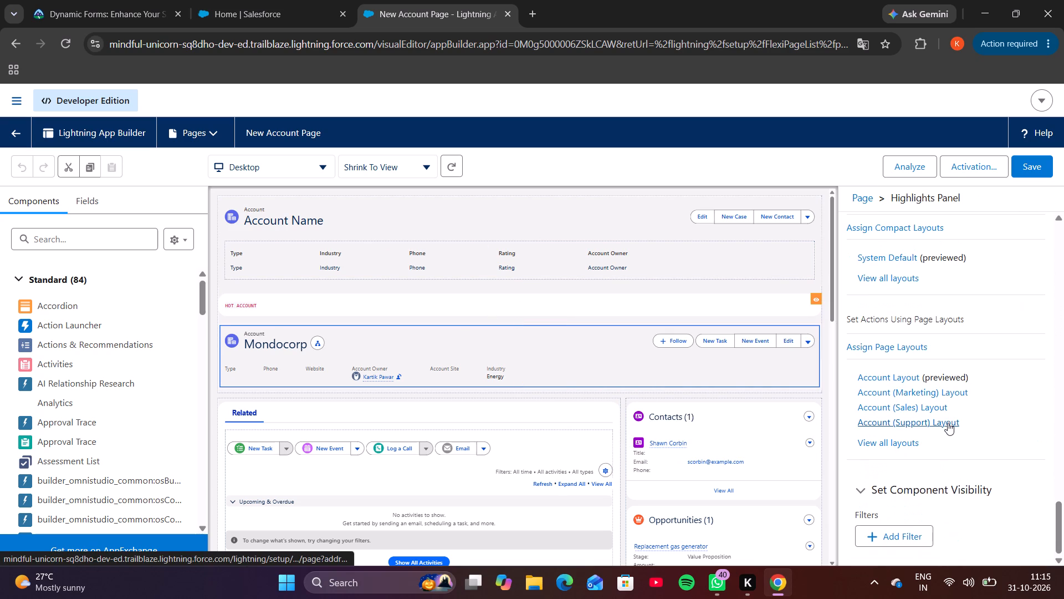
scroll(948, 423, up, 8)
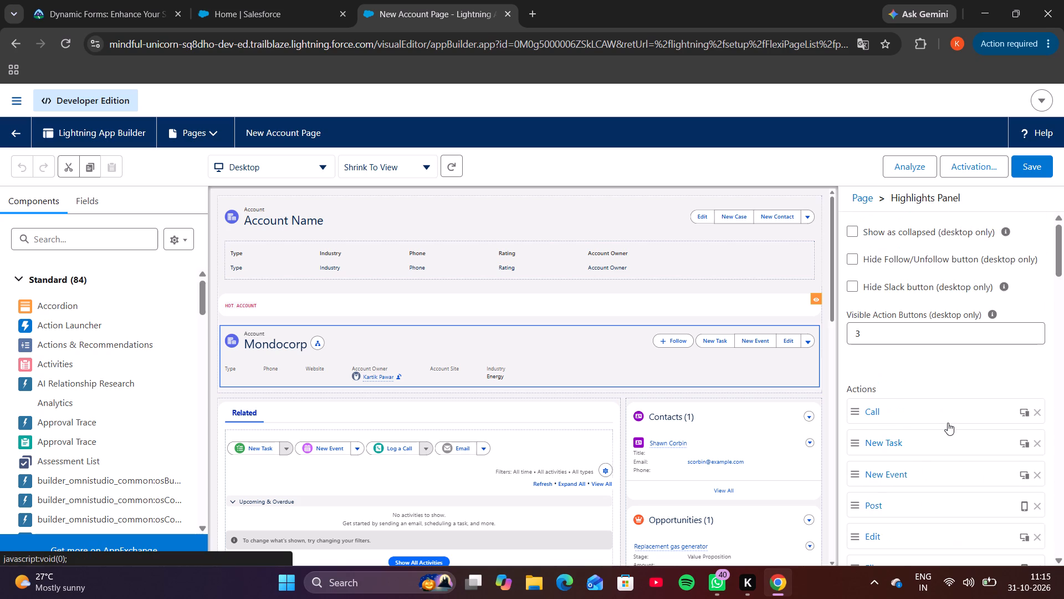
scroll(948, 423, up, 1)
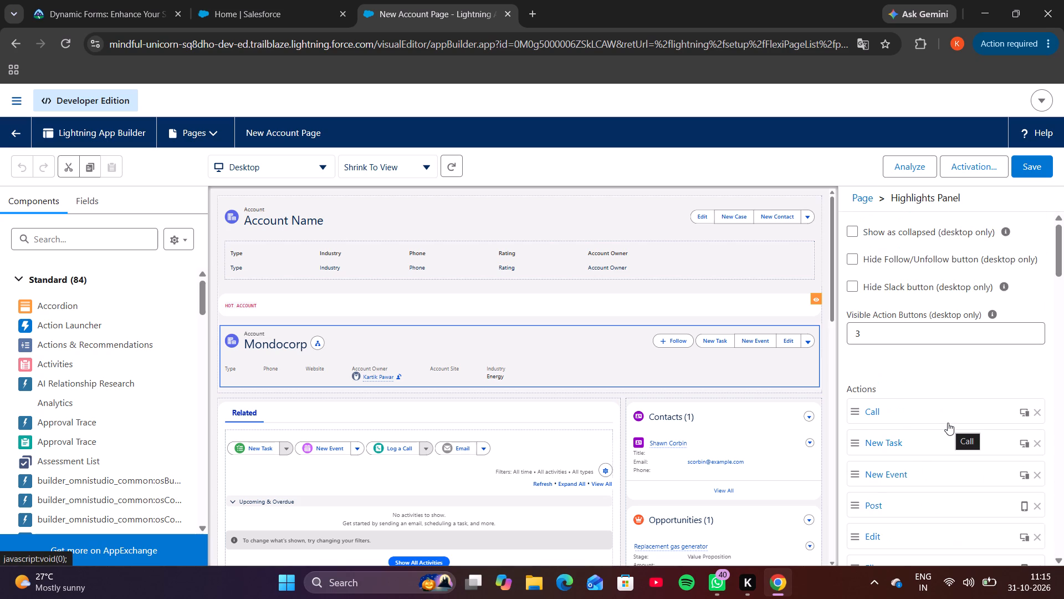
scroll(896, 359, down, 3)
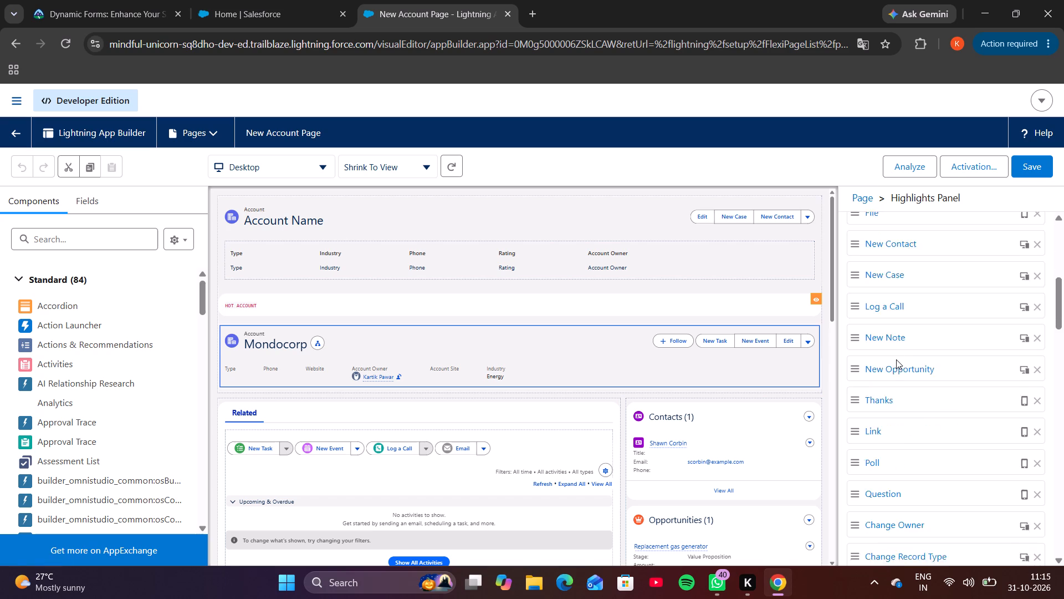
scroll(896, 359, down, 9)
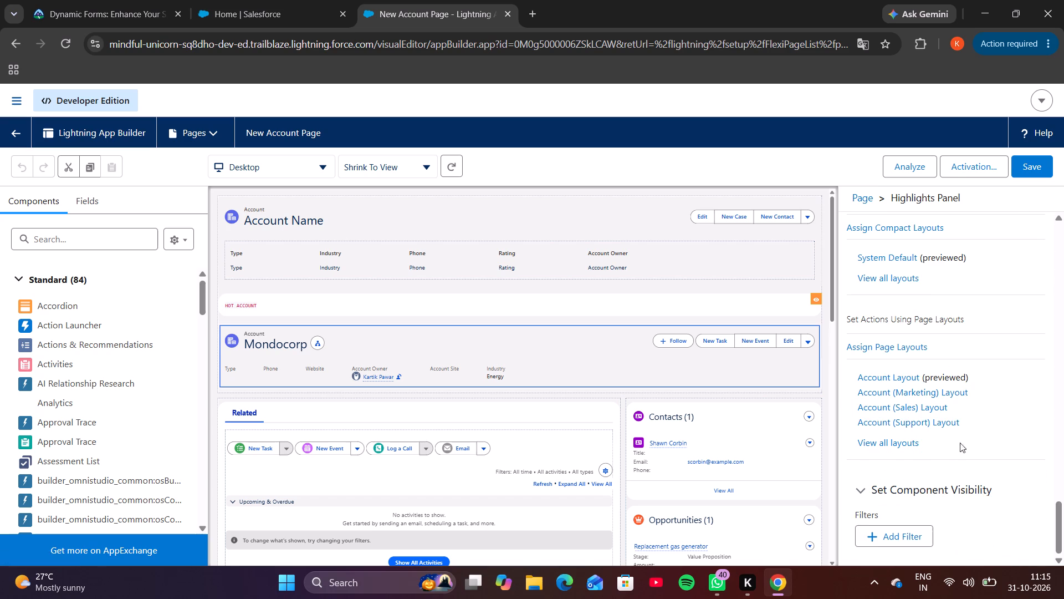
scroll(947, 398, down, 2)
scroll(509, 433, down, 3)
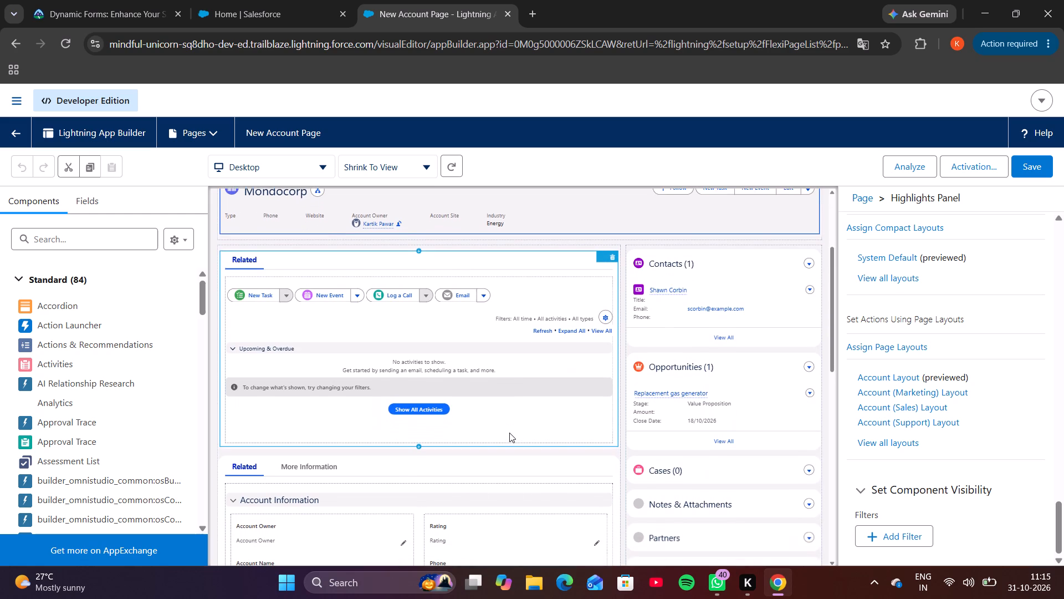
scroll(509, 433, up, 2)
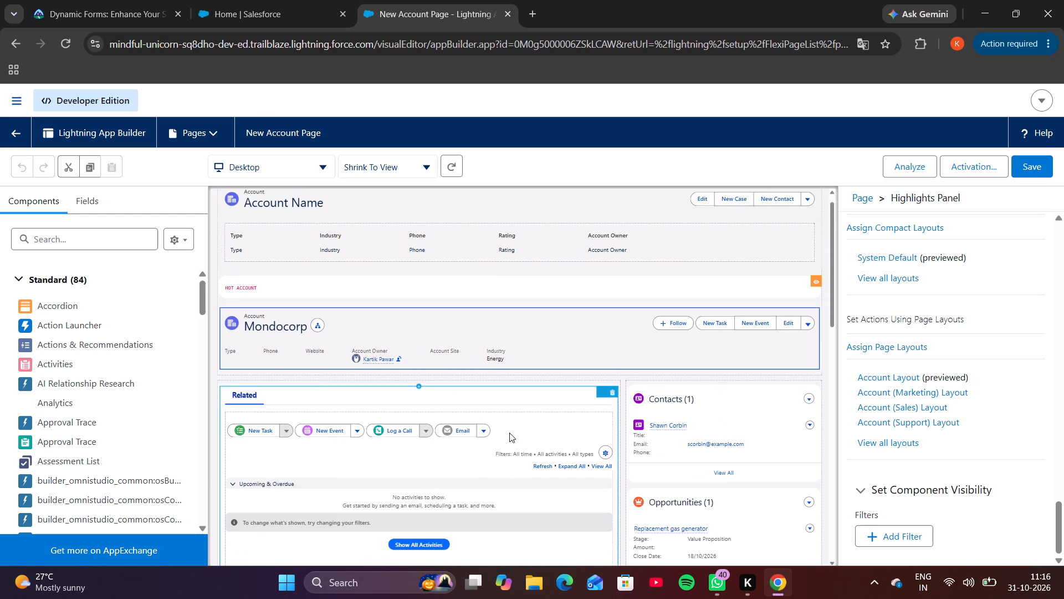
Select the Dynamic Highlights Panel above the Hot Account text to view its properties.
click(432, 213)
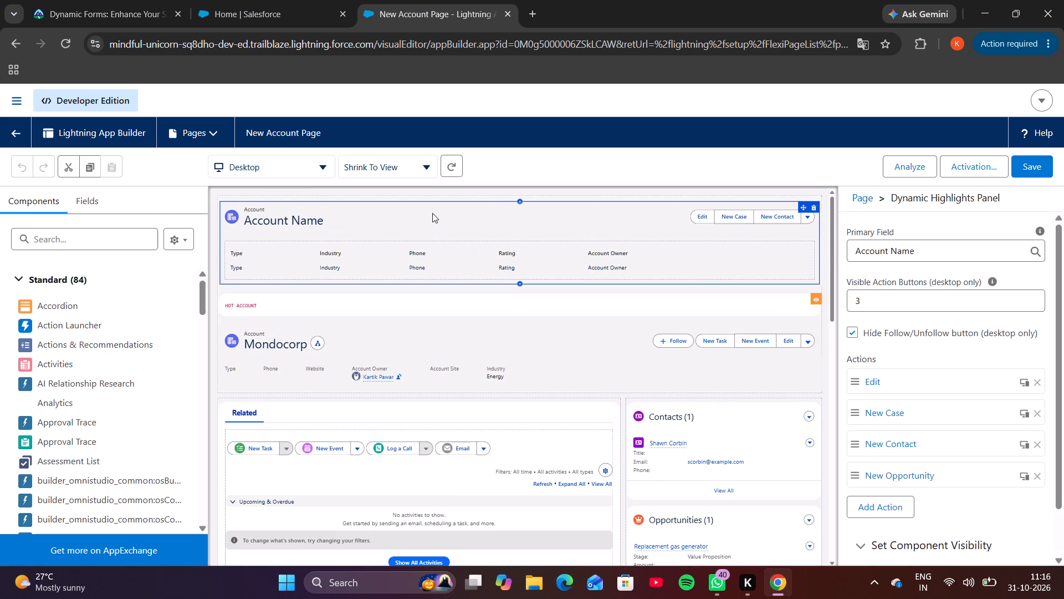
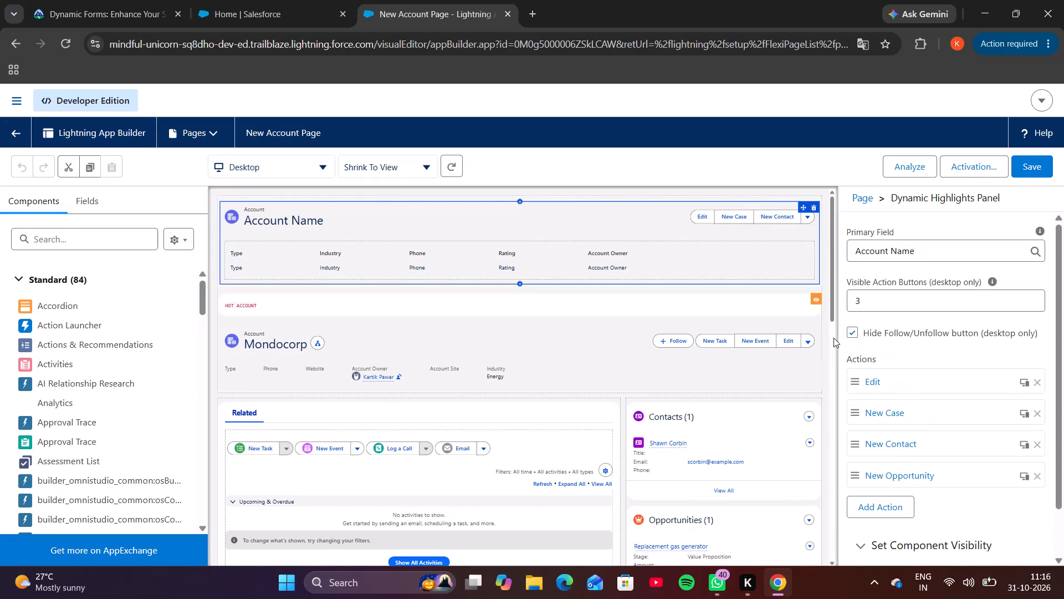
Examine the lower Tabs component's properties and the field sections on its More Information tab, plus the components above it.
scroll(474, 466, down, 4)
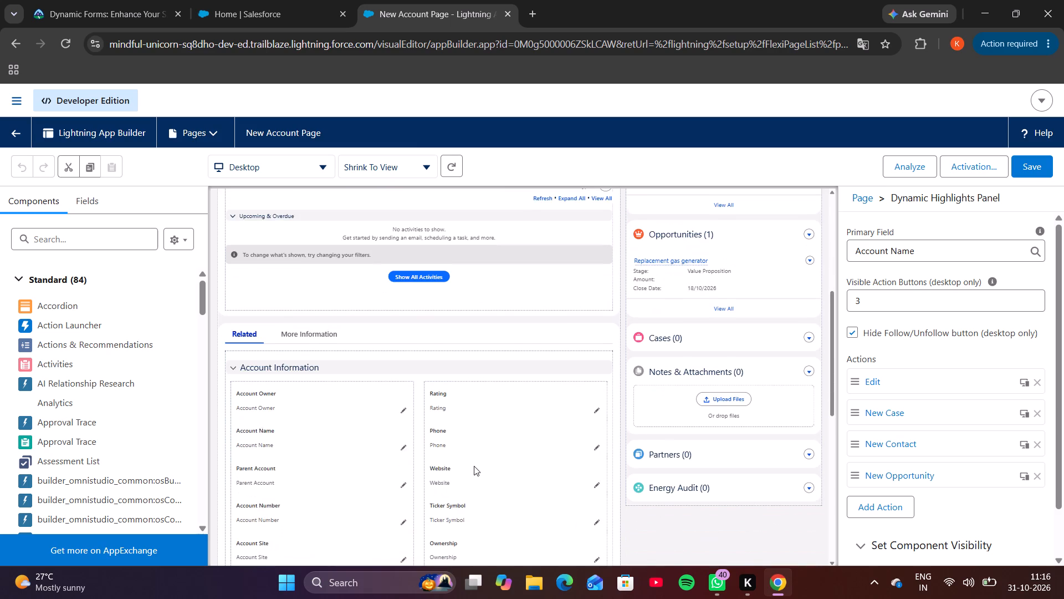
scroll(474, 466, down, 2)
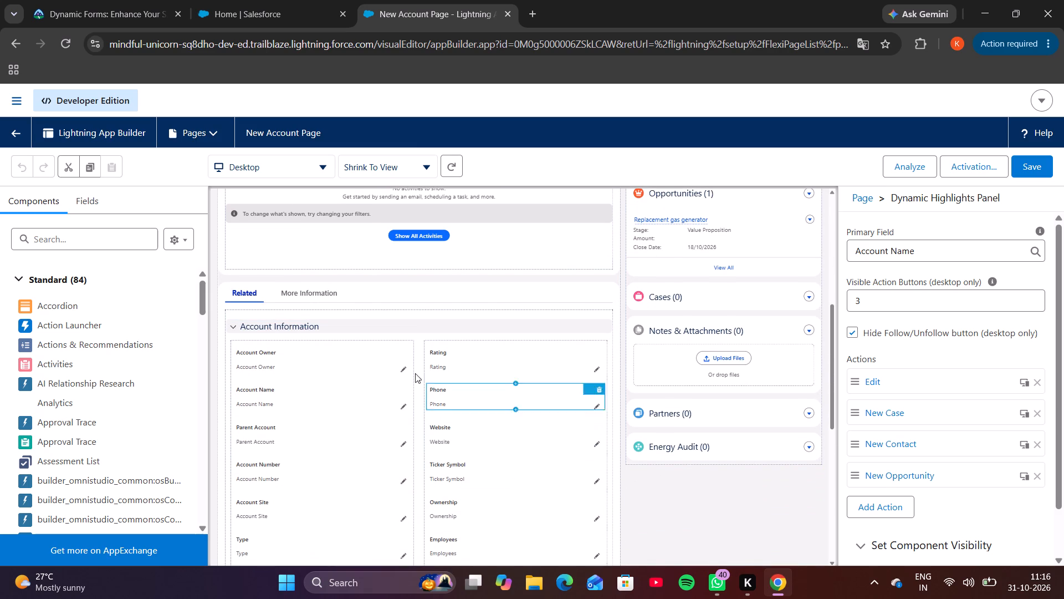
click(290, 286)
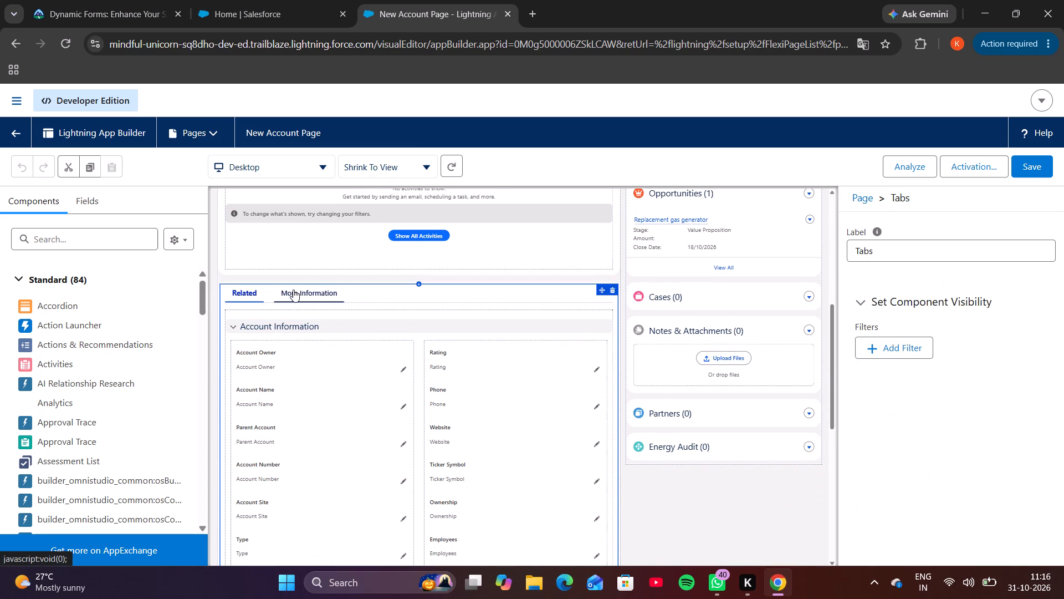
click(293, 290)
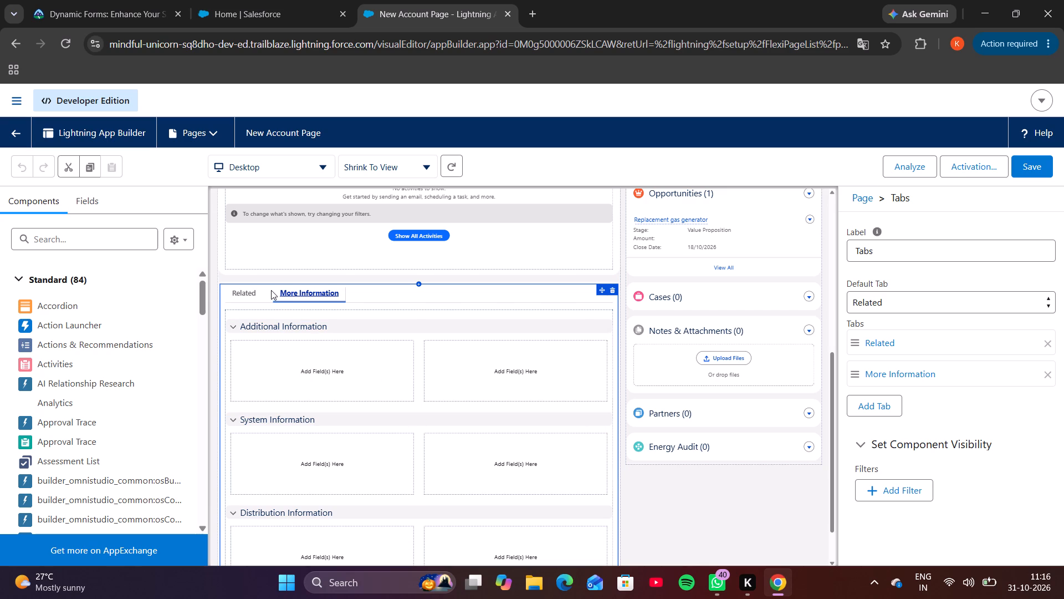
click(375, 296)
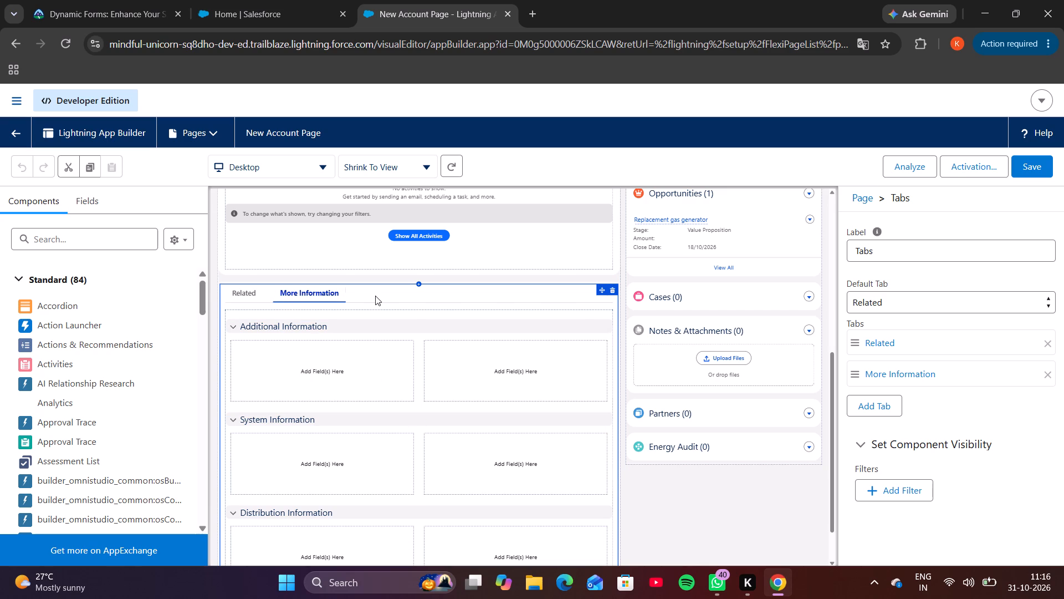
double_click(375, 296)
click(375, 296)
scroll(375, 296, down, 4)
scroll(375, 296, up, 5)
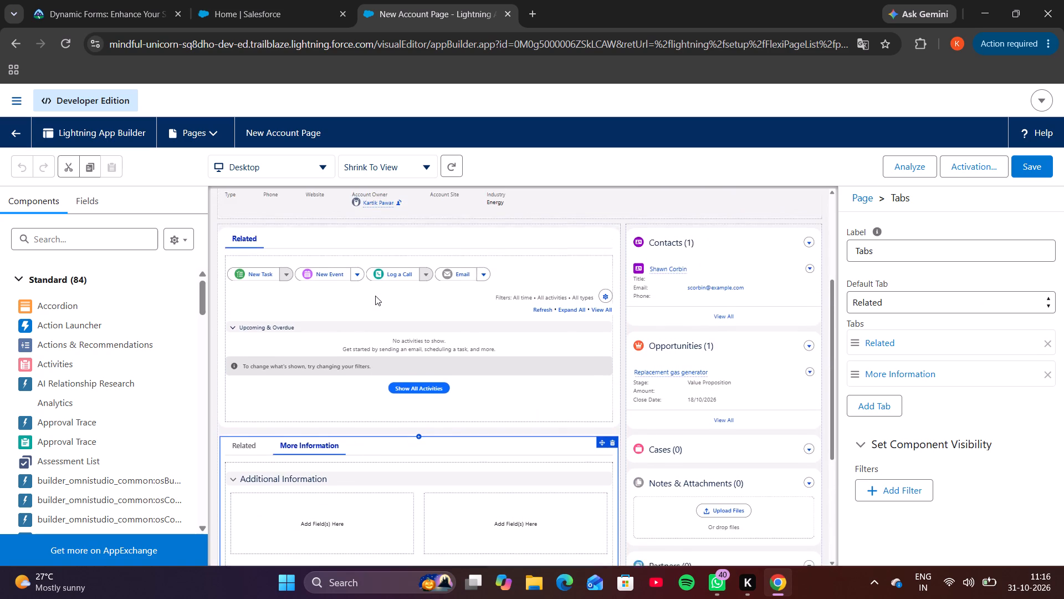
scroll(375, 296, up, 3)
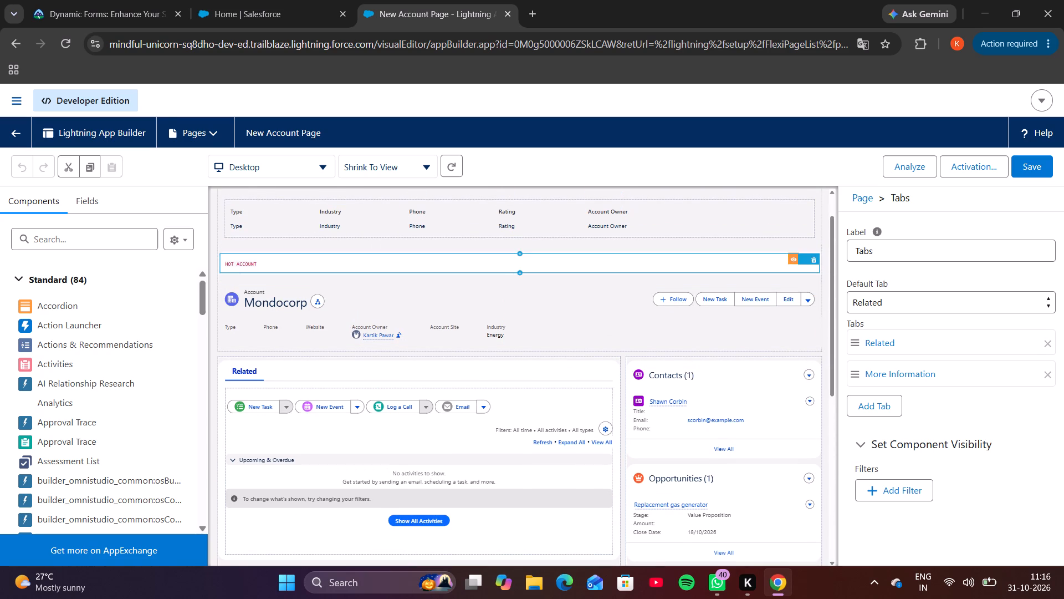
Switch to the Trailhead unit "Get Started With Dynamic Forms" and run the challenge check for My Trailhead Playground 1.
click(119, 14)
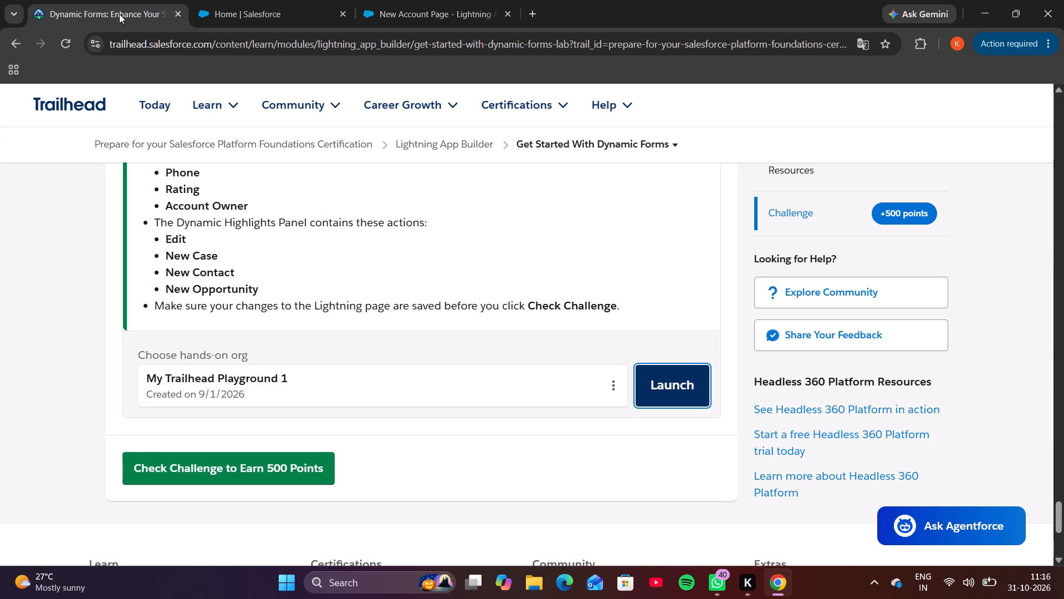
click(174, 467)
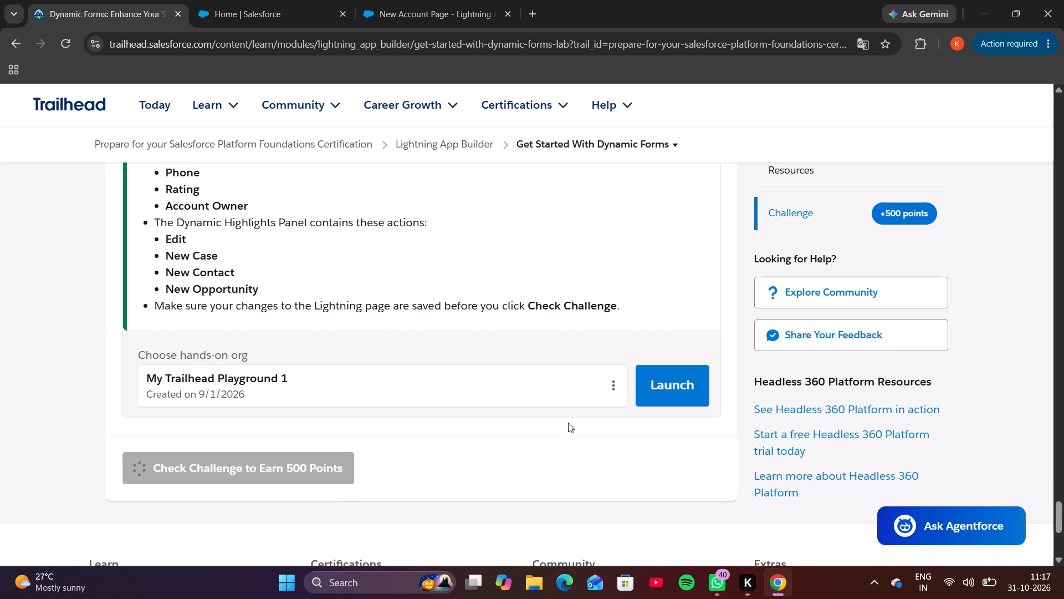
Back on the New Account Page, move the System Information section out of the More Information tab to directly above the Tabs component.
click(401, 17)
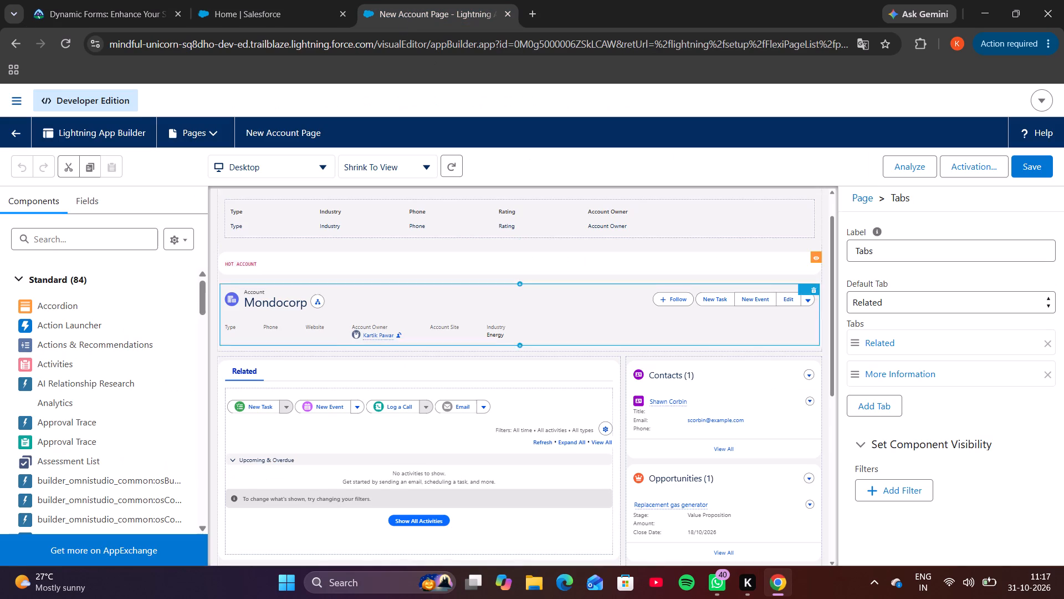
scroll(293, 488, down, 4)
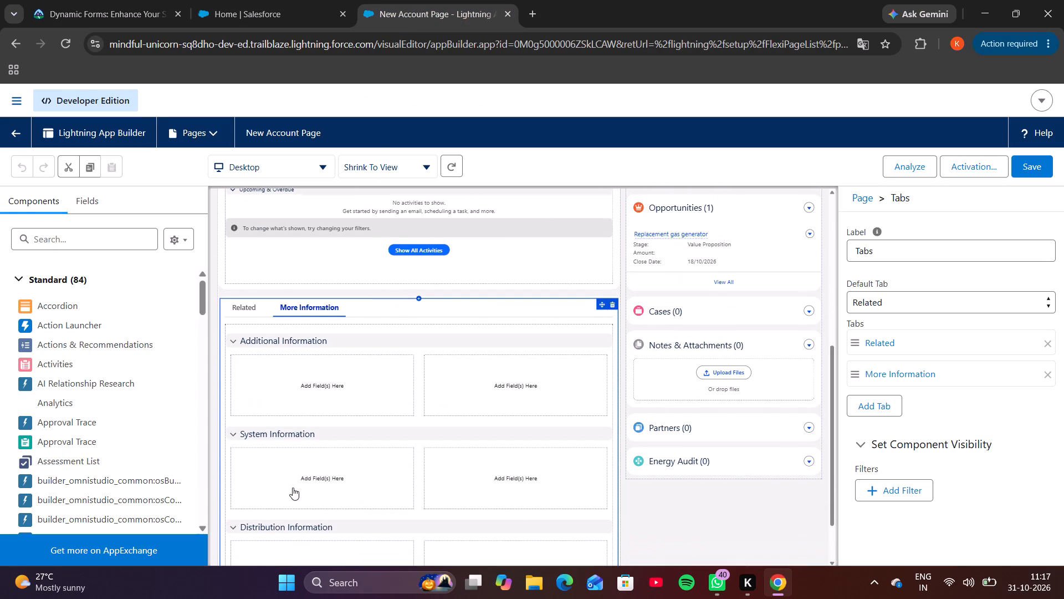
scroll(293, 488, down, 1)
click(293, 488)
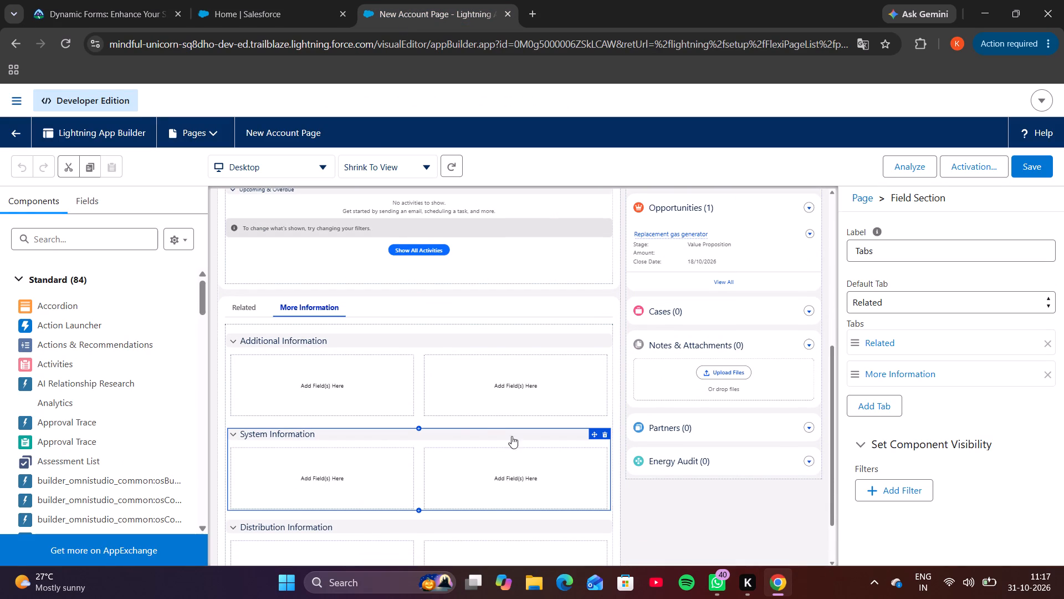
drag(468, 432, 468, 388)
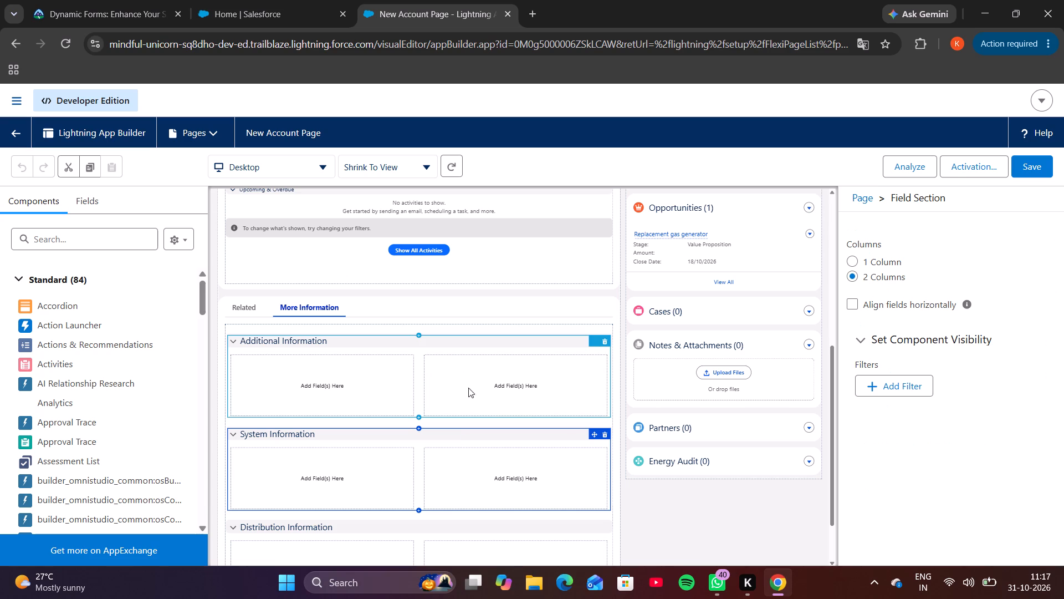
drag(468, 388, 456, 350)
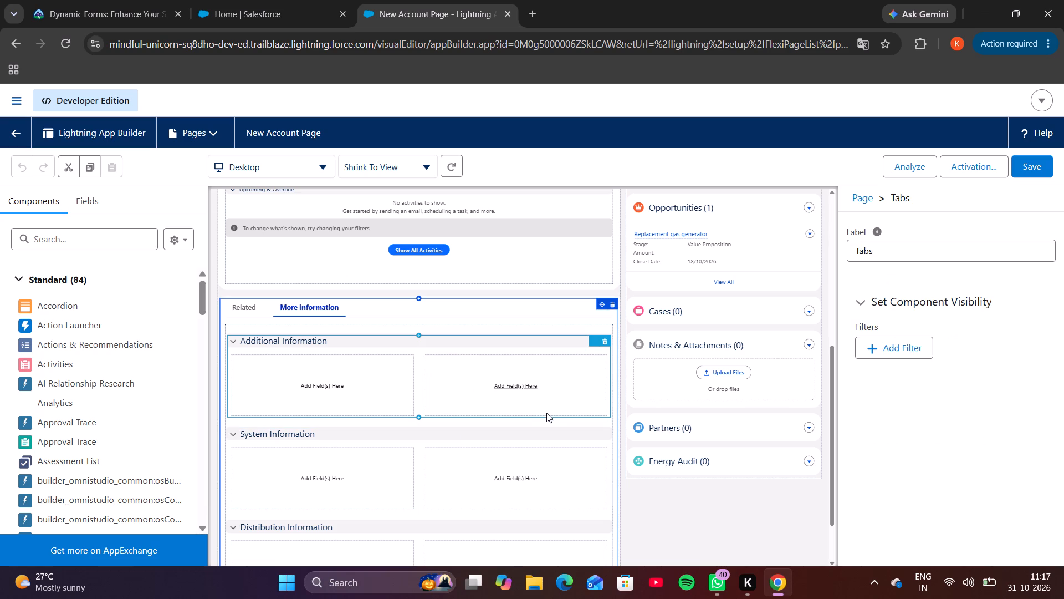
click(586, 433)
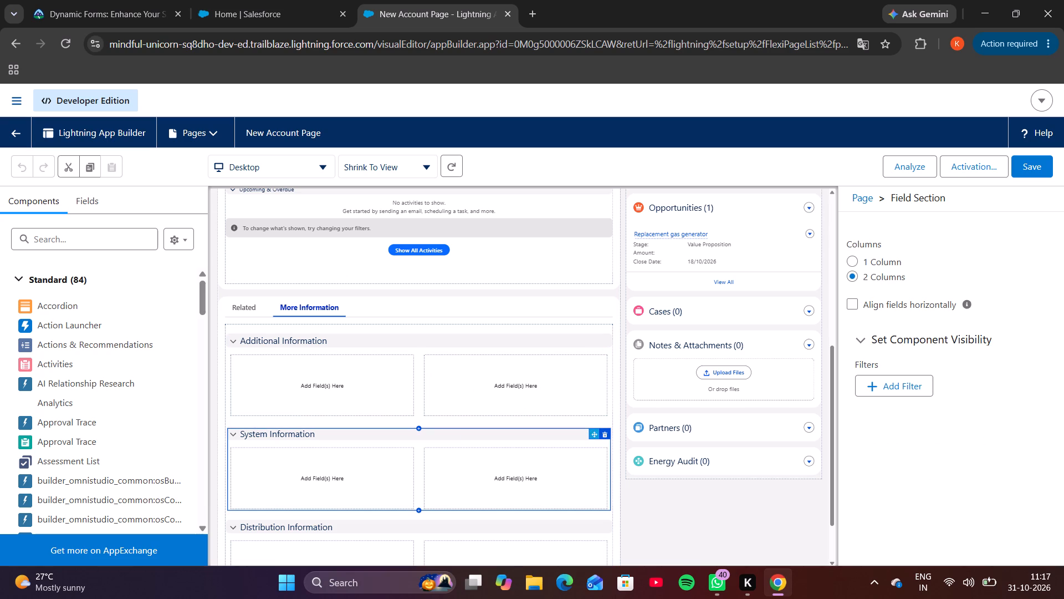
drag(596, 435, 582, 324)
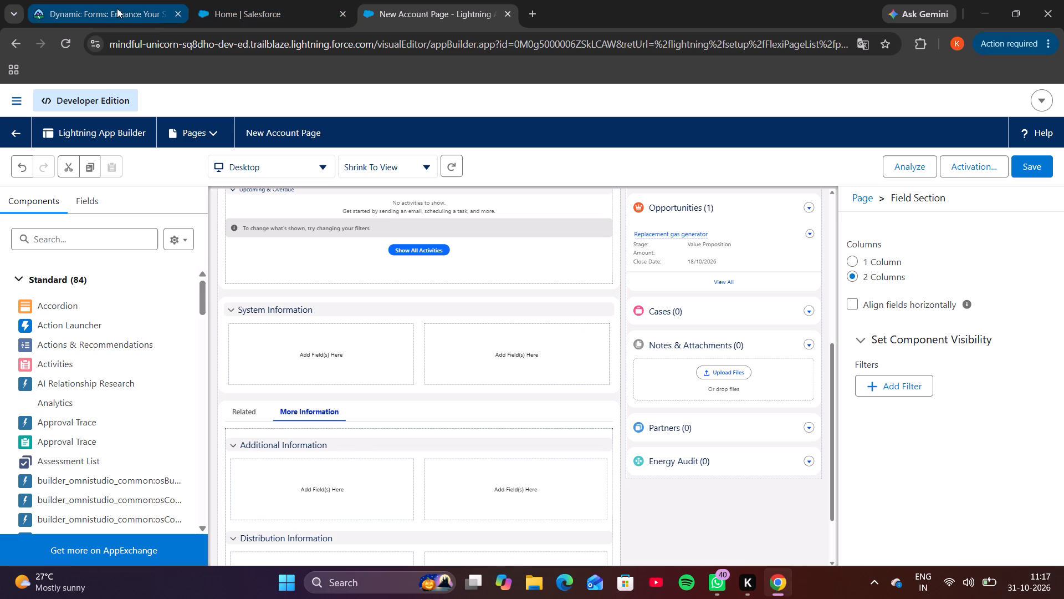
Save the New Account Page with the moved section and open its activation settings.
click(1030, 169)
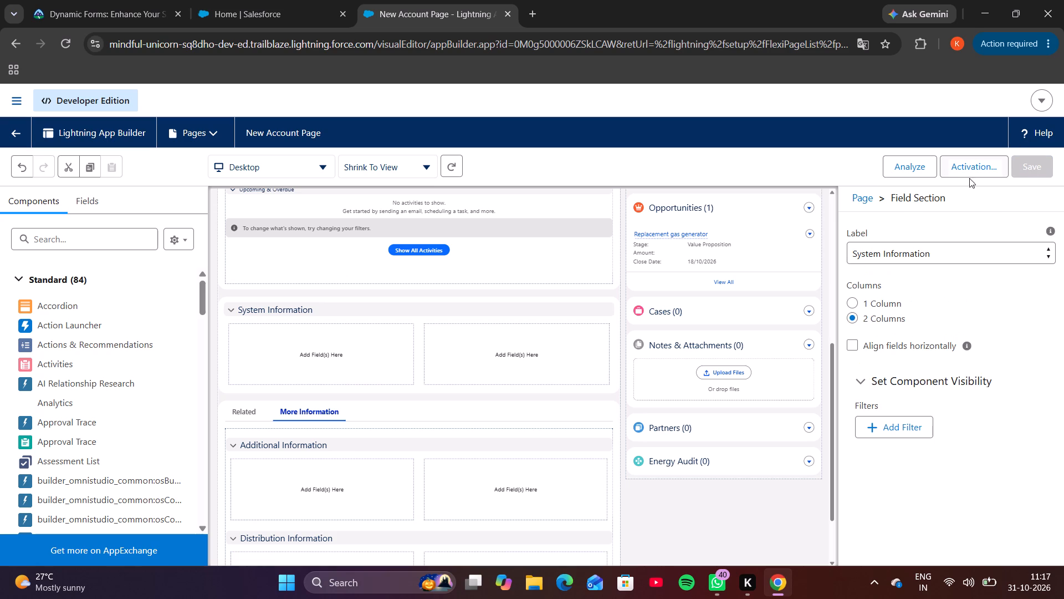
click(990, 171)
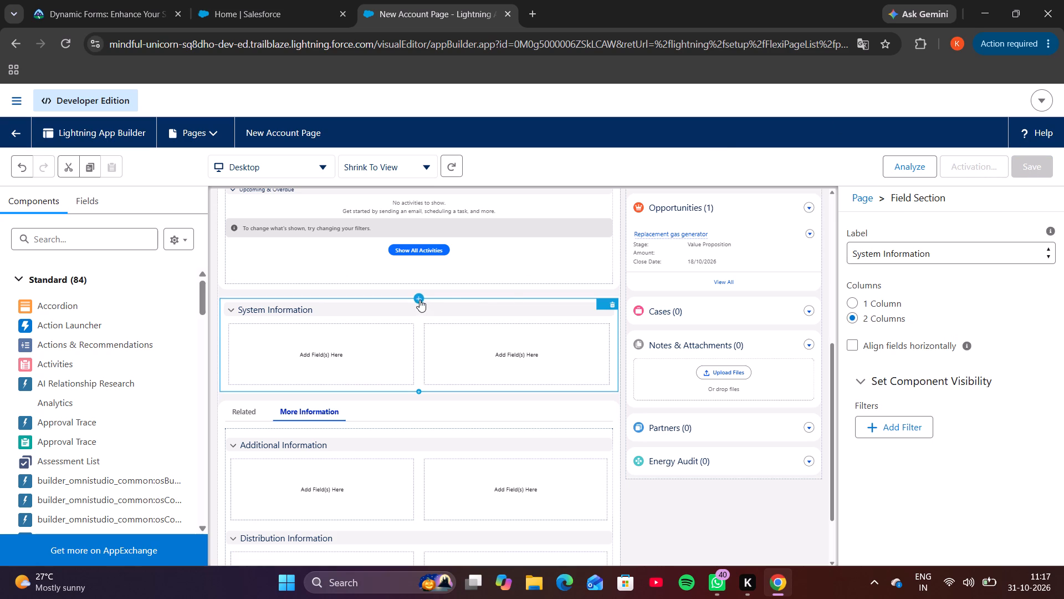
Move the System Information section back into the More Information tab, above the Additional Information section.
drag(601, 304, 469, 505)
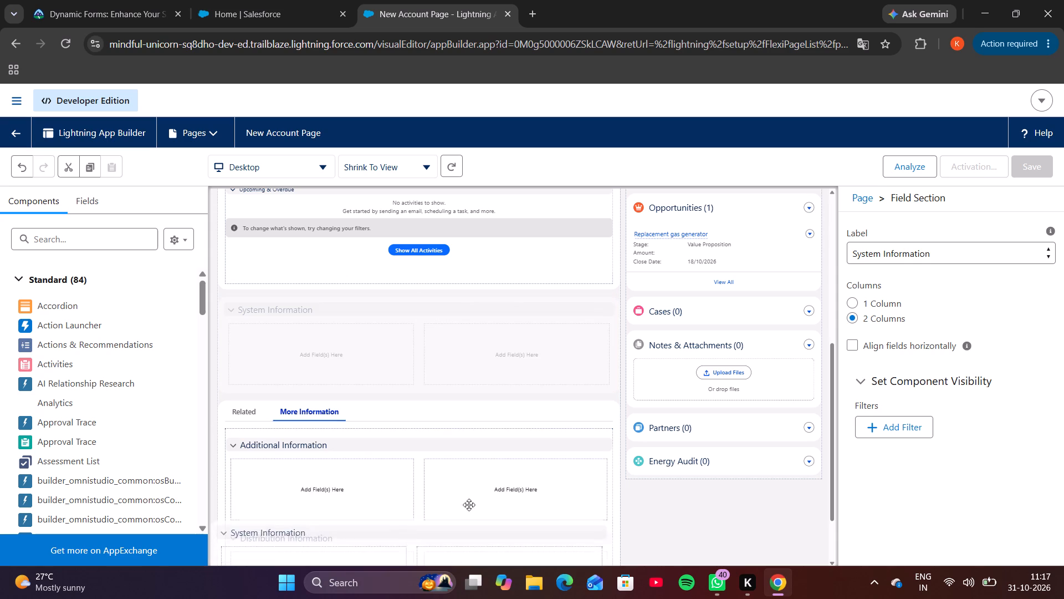
drag(469, 505, 485, 433)
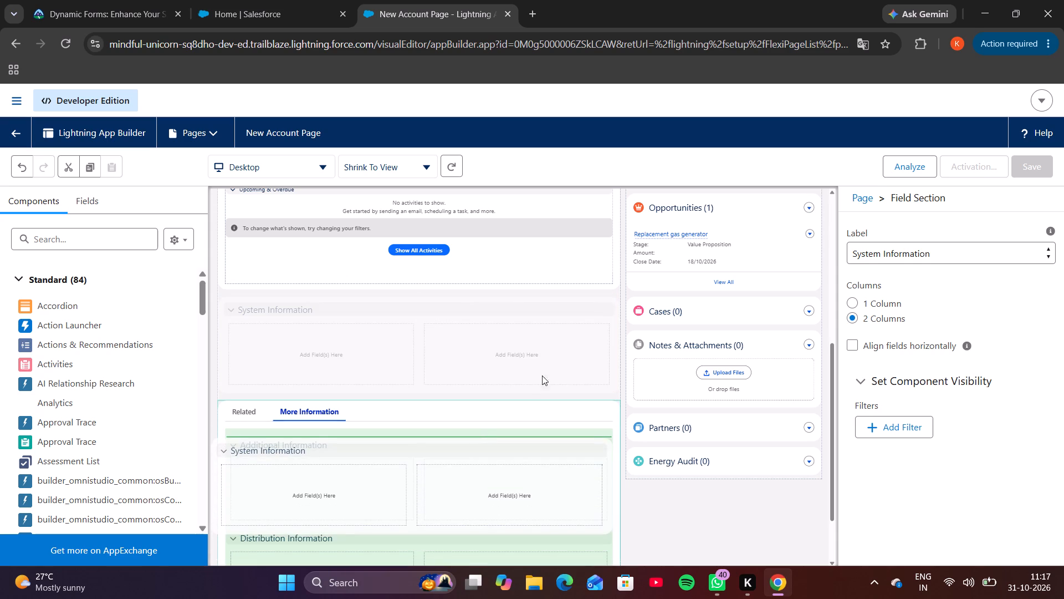
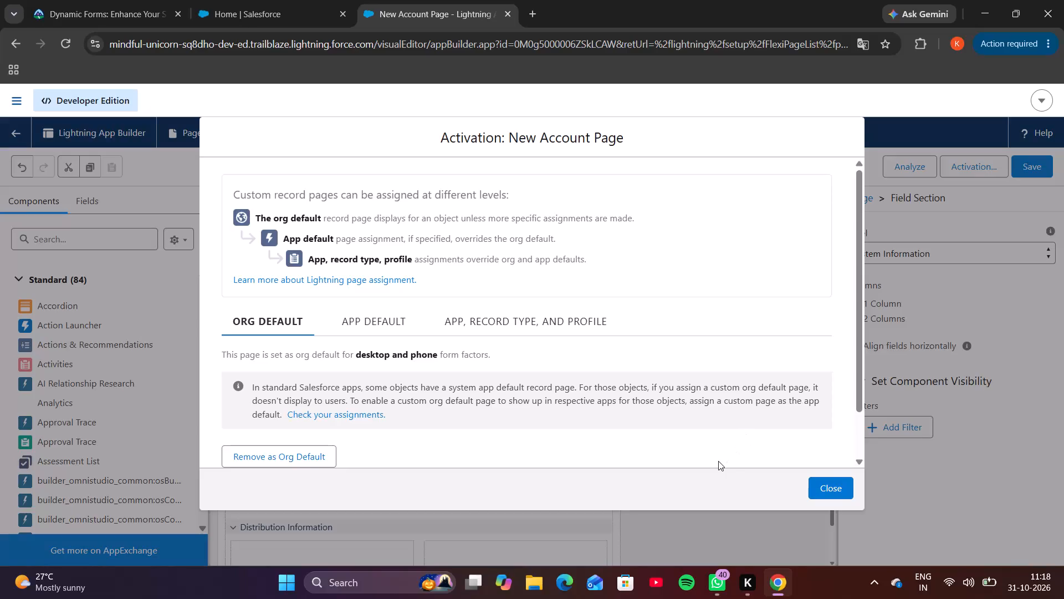
Close the activation settings and examine the field sections in the More Information tab of the New Account Page.
click(817, 496)
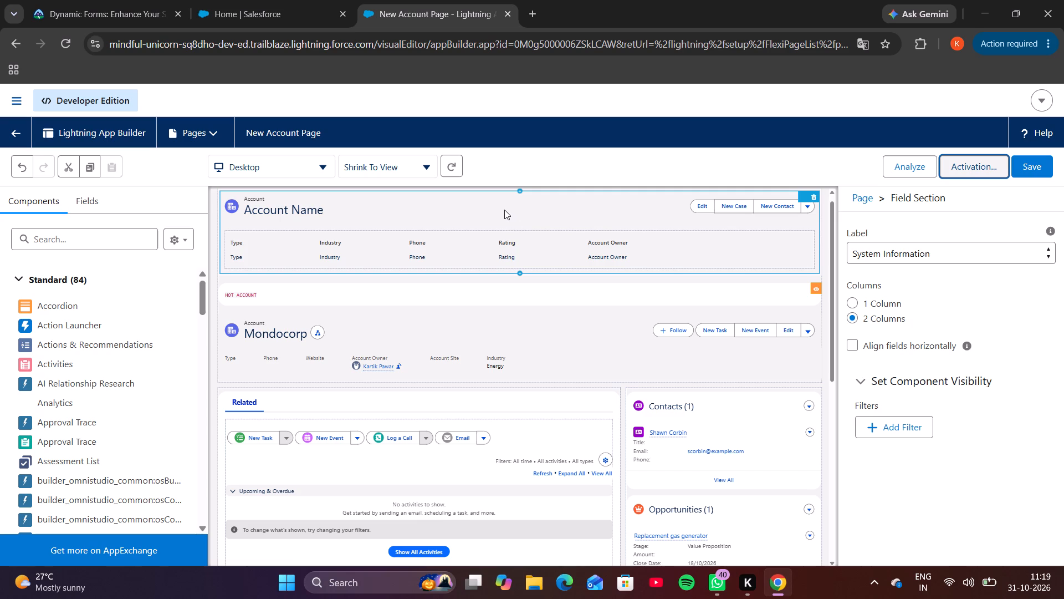
scroll(380, 368, down, 4)
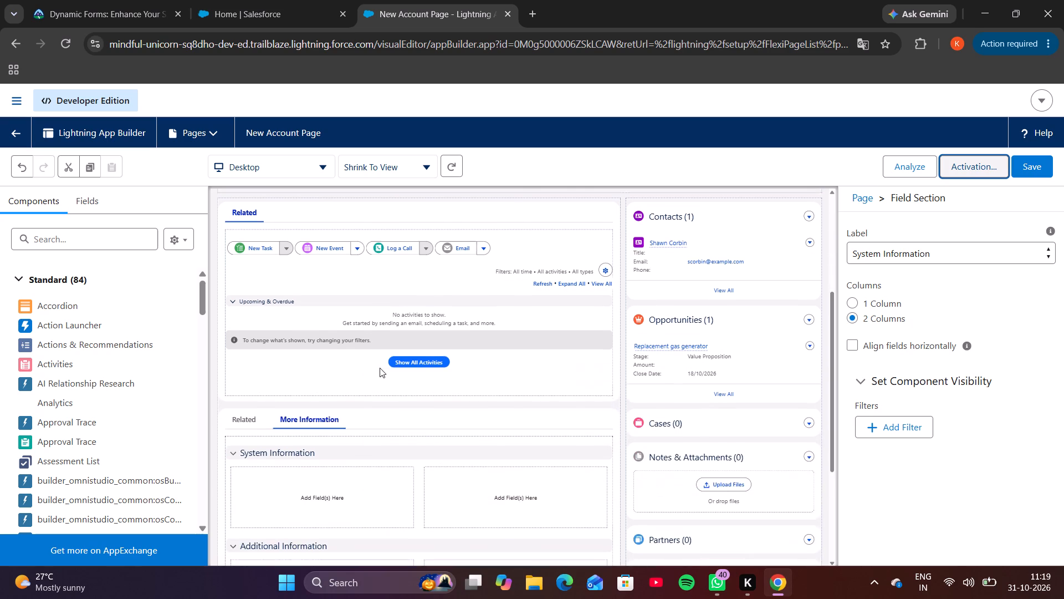
scroll(380, 368, down, 7)
scroll(380, 368, up, 1)
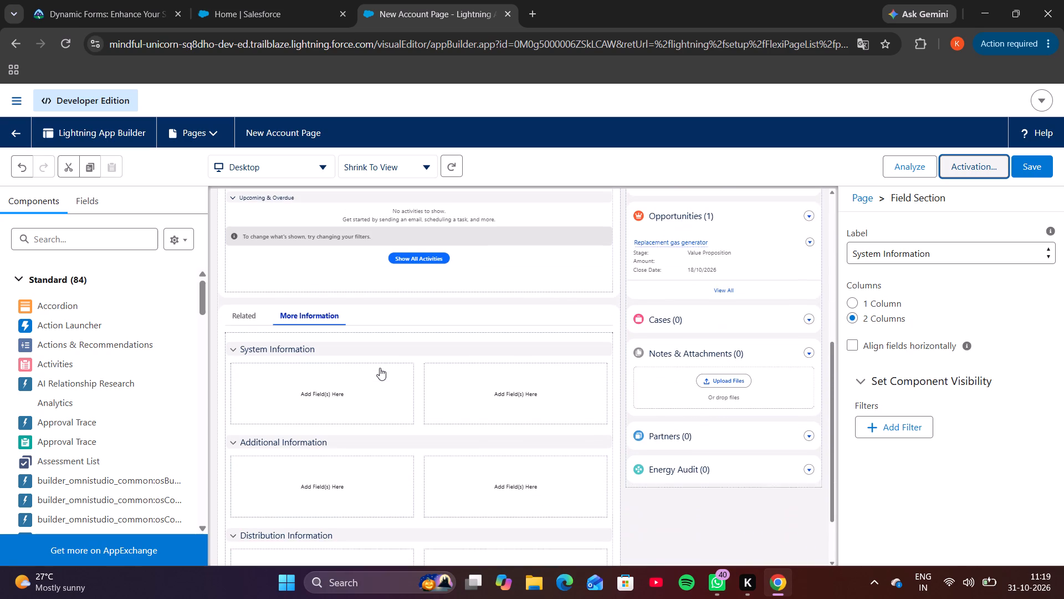
scroll(380, 368, up, 1)
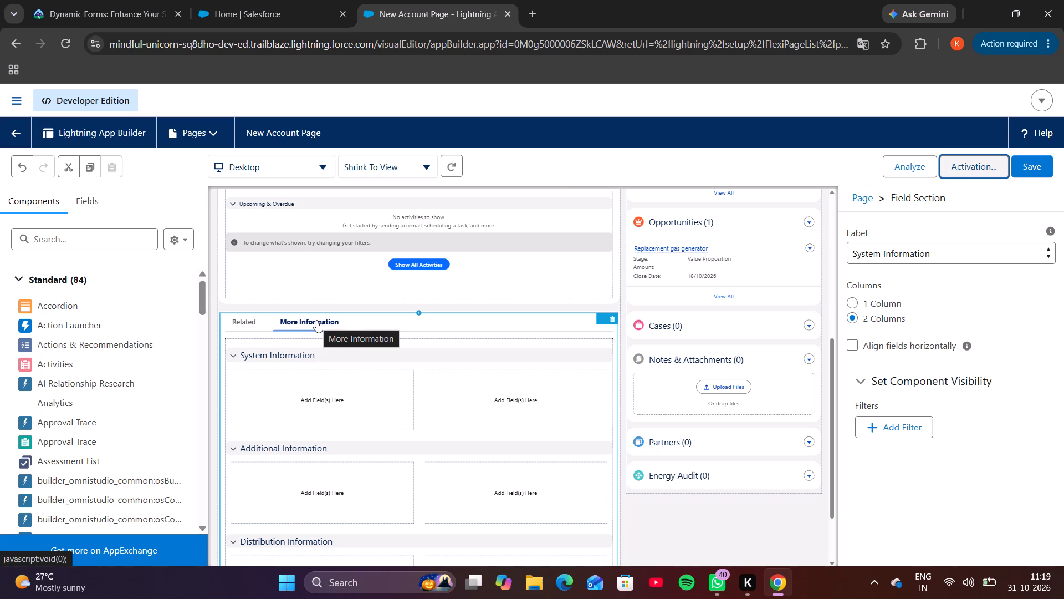
triple_click(475, 113)
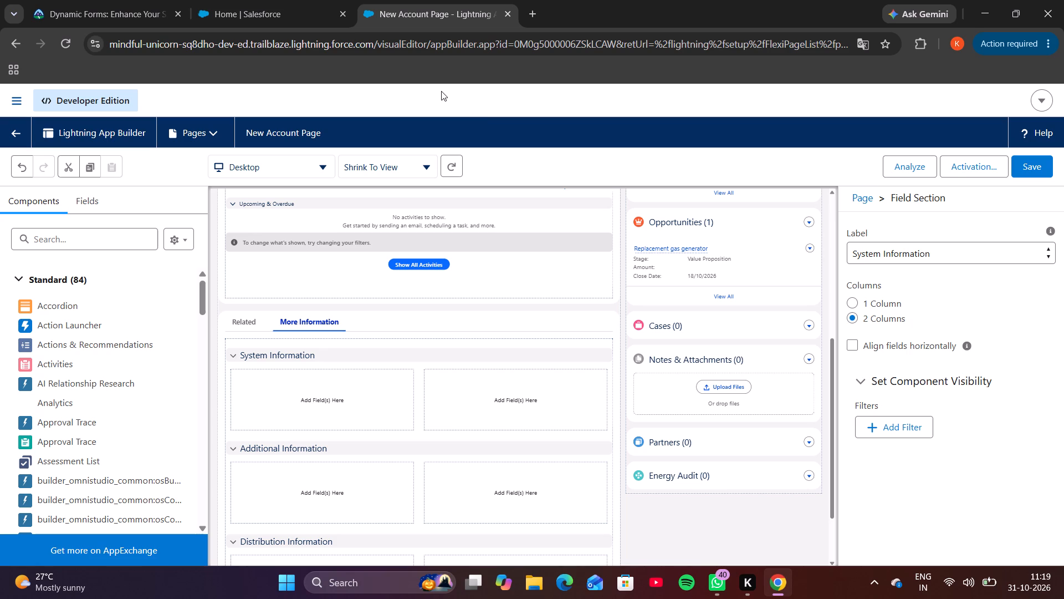
scroll(433, 85, right, 1)
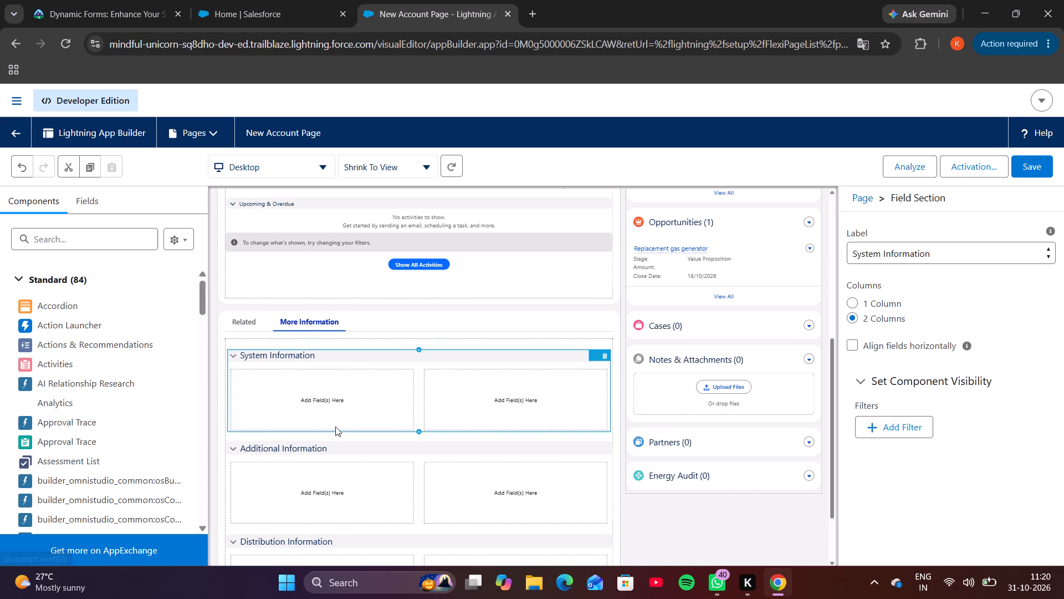
scroll(335, 427, down, 5)
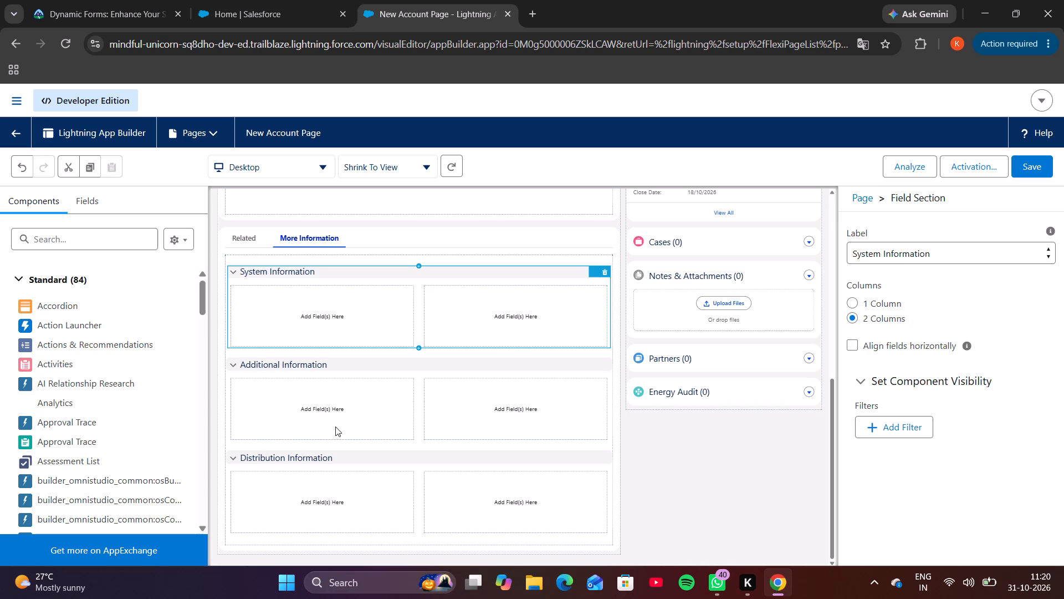
scroll(335, 427, down, 1)
scroll(464, 436, down, 2)
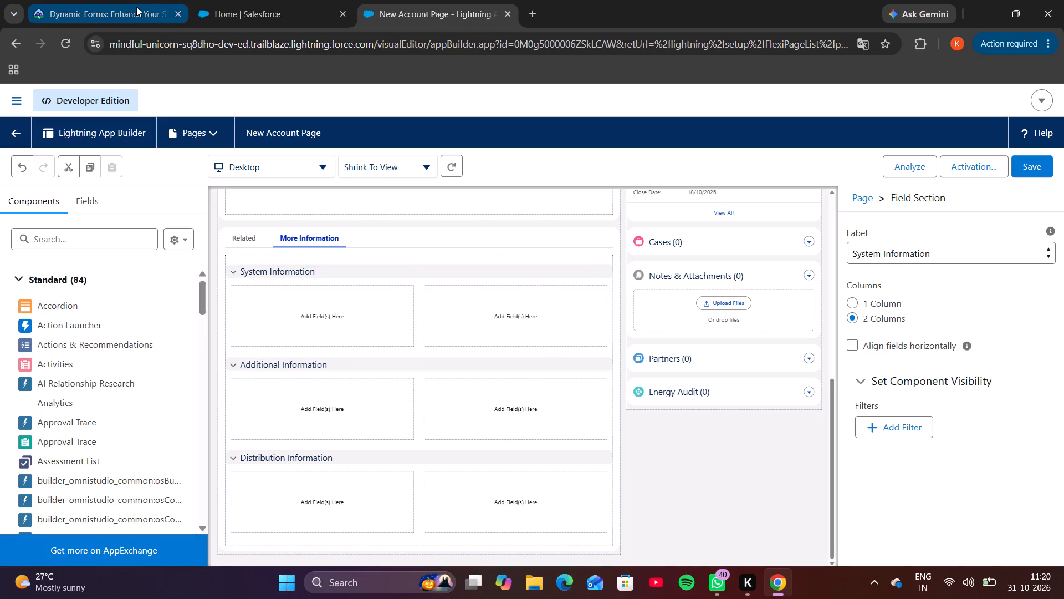
Return to the Trailhead challenge, choose Curious Moose Playground as the hands-on org, launch it, and close the old org's pages.
click(136, 7)
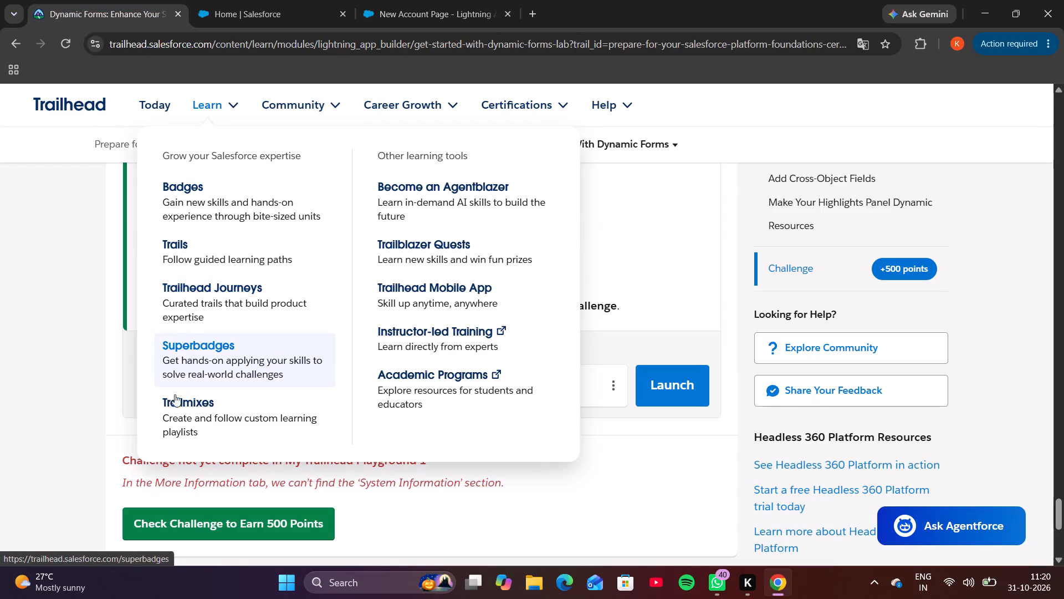
click(612, 383)
click(543, 348)
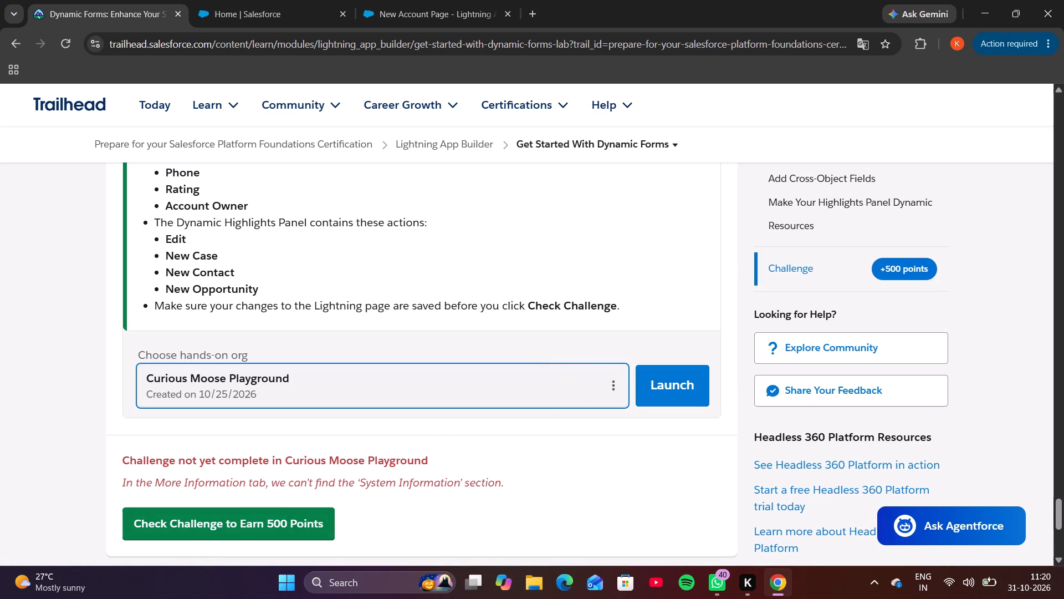
click(681, 377)
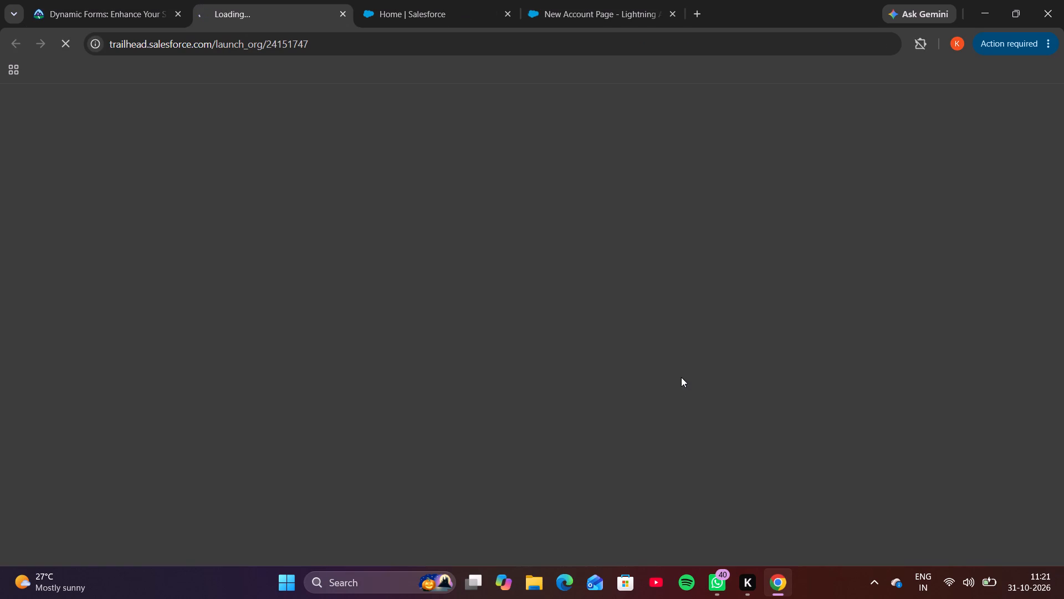
click(510, 16)
click(510, 16)
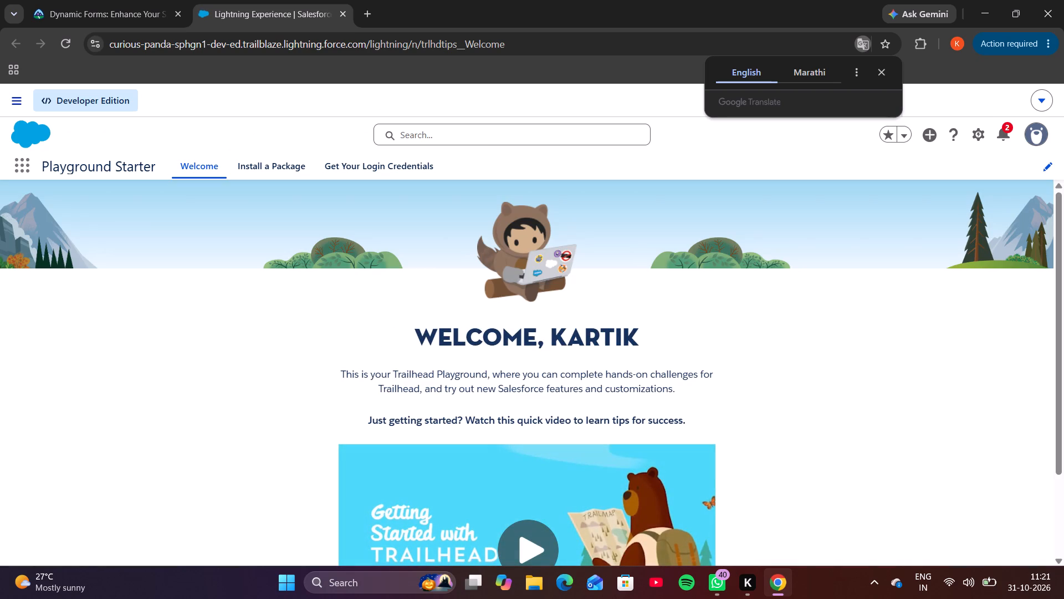
Open Setup in the newly launched playground.
click(973, 136)
click(957, 180)
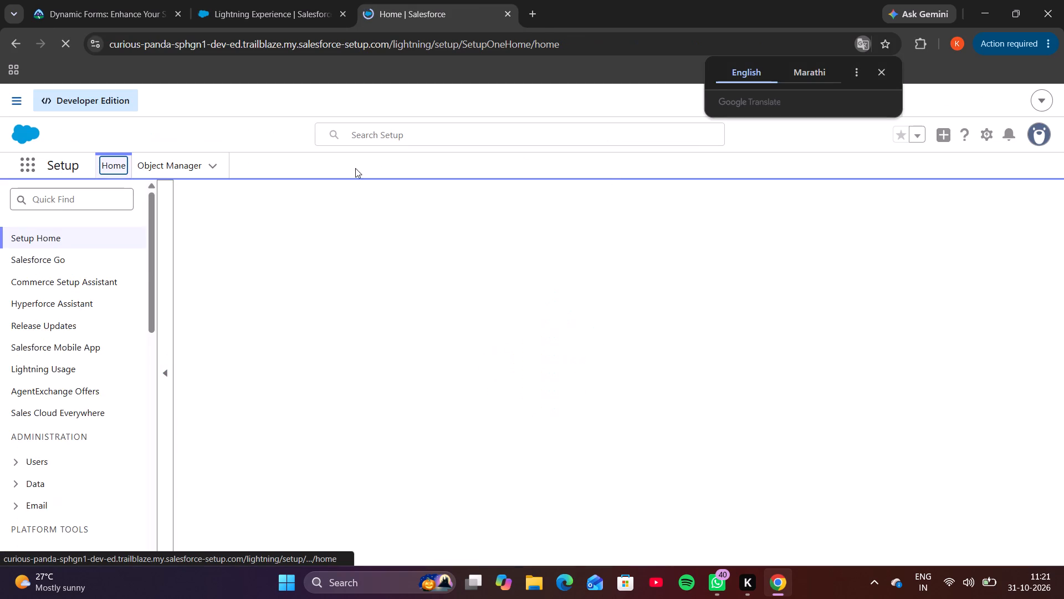
click(84, 204)
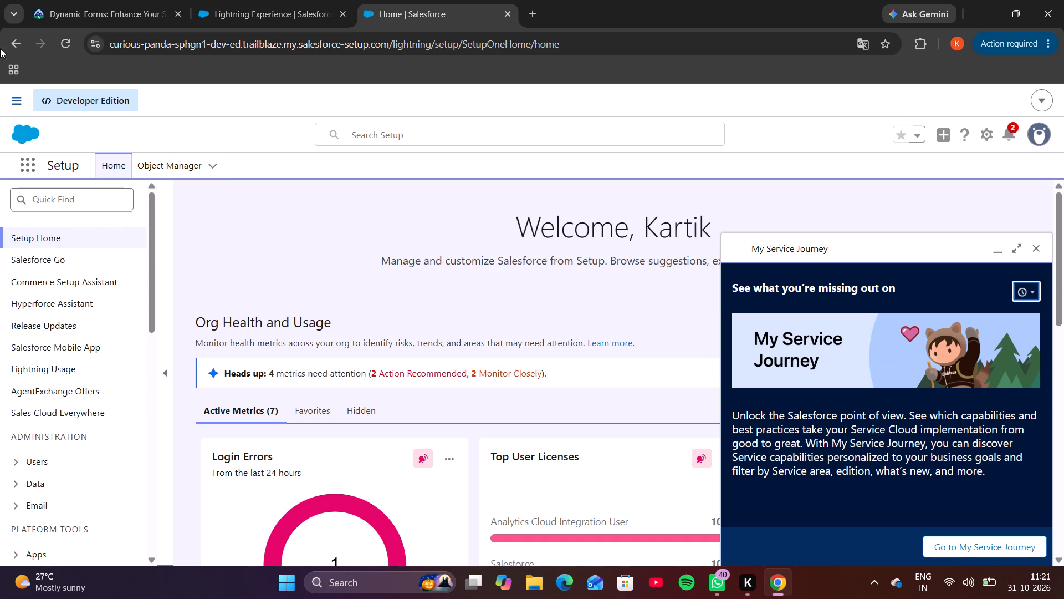
On Trailhead, review the Dynamic Forms challenge requirements and the unit "Build a Custom Record Page for Agentforce 360 Platform and Salesforce Mobile App".
click(71, 6)
scroll(162, 197, up, 4)
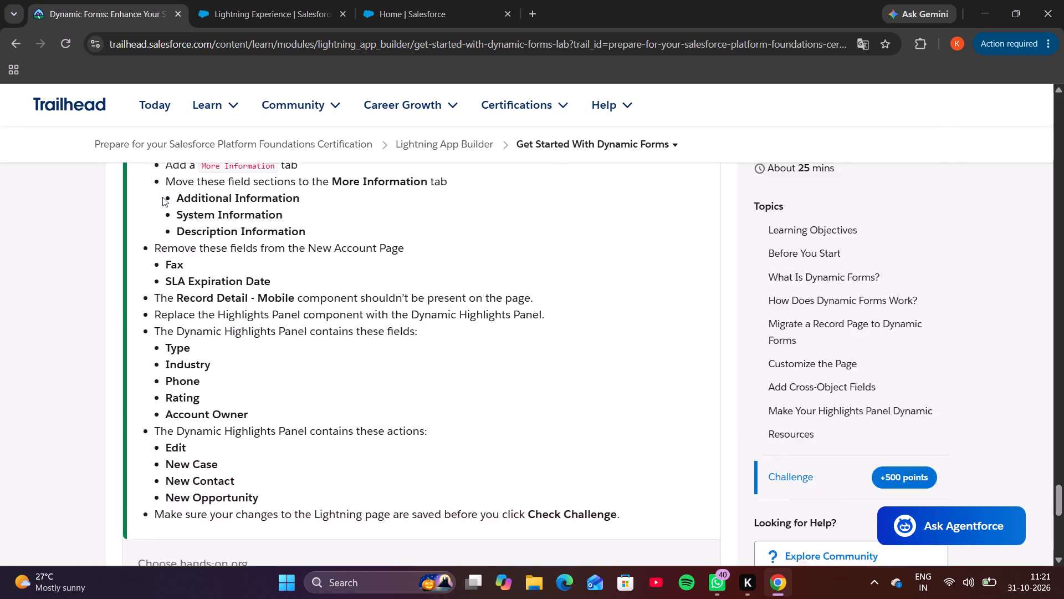
scroll(162, 197, up, 15)
click(18, 47)
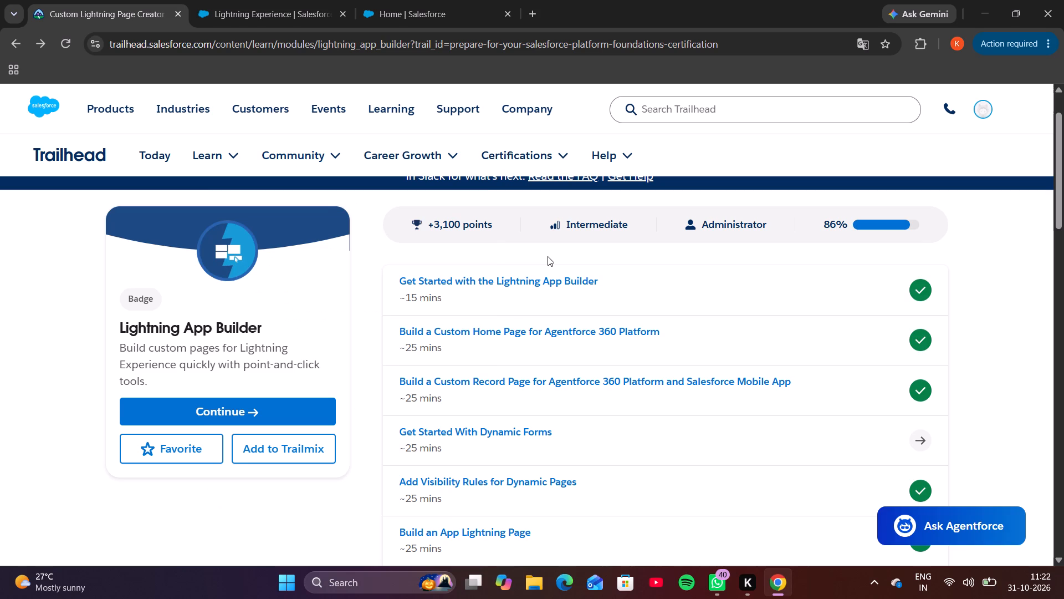
click(448, 368)
click(623, 387)
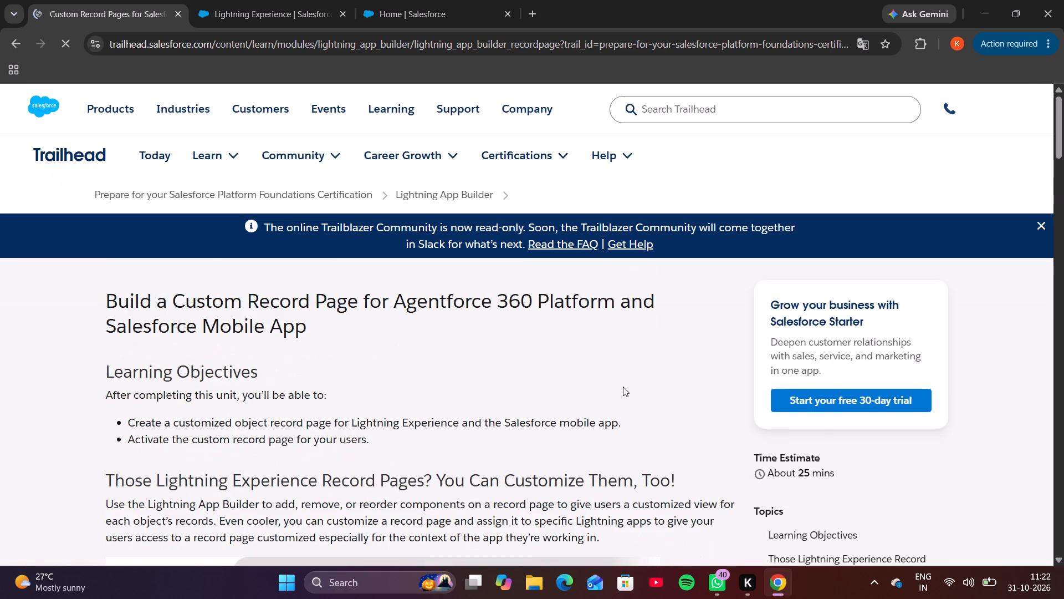
scroll(579, 374, down, 11)
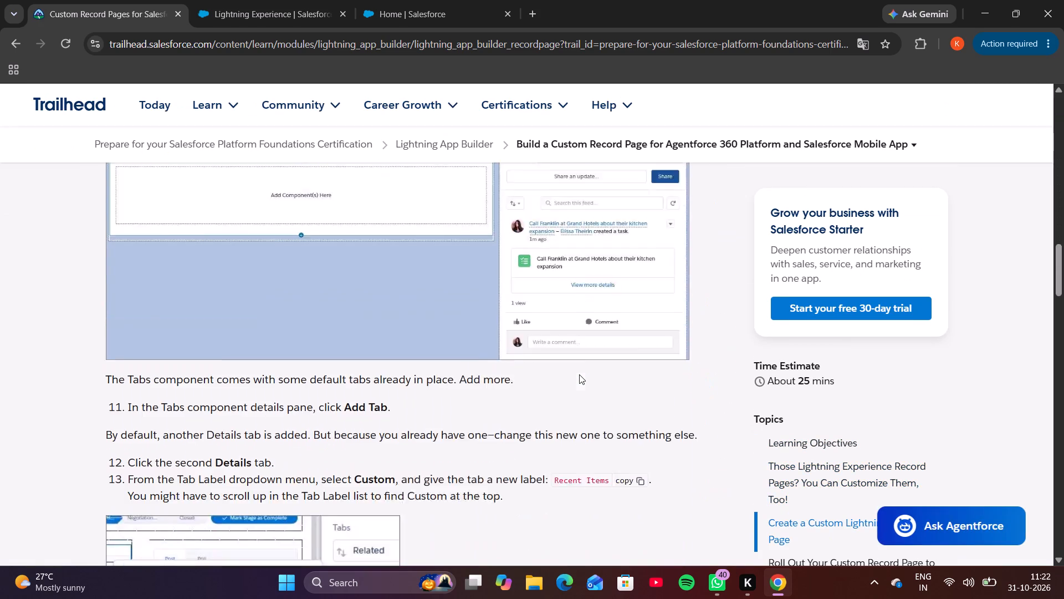
scroll(579, 374, down, 5)
scroll(579, 374, up, 3)
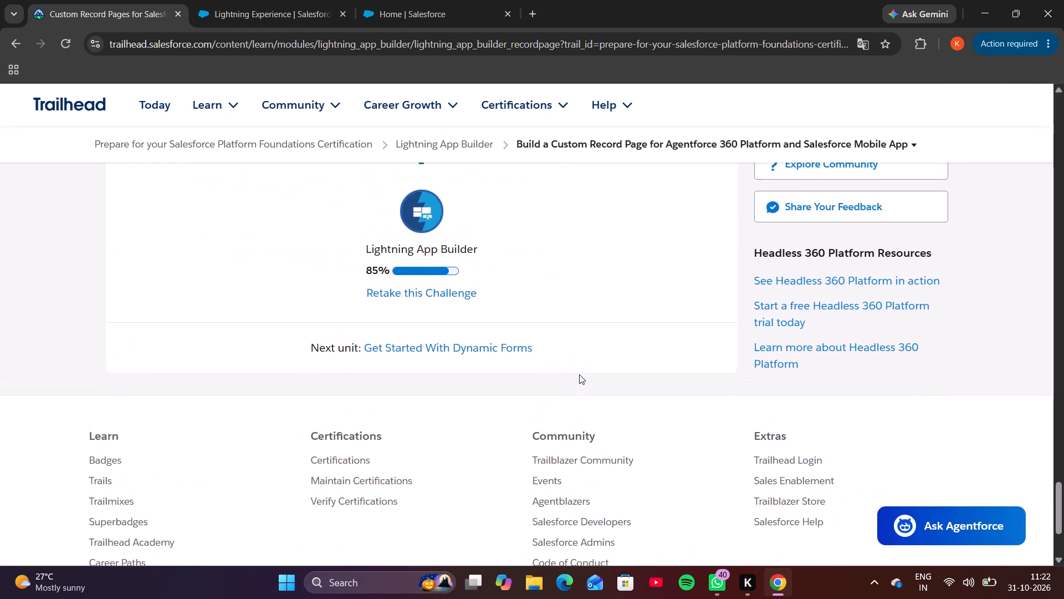
scroll(579, 374, up, 2)
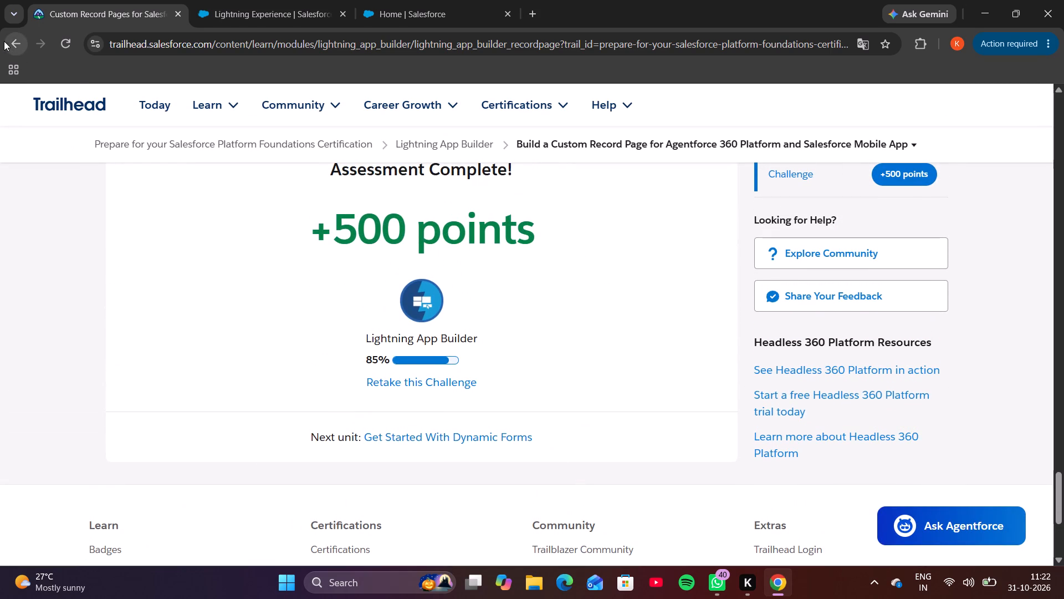
click(7, 39)
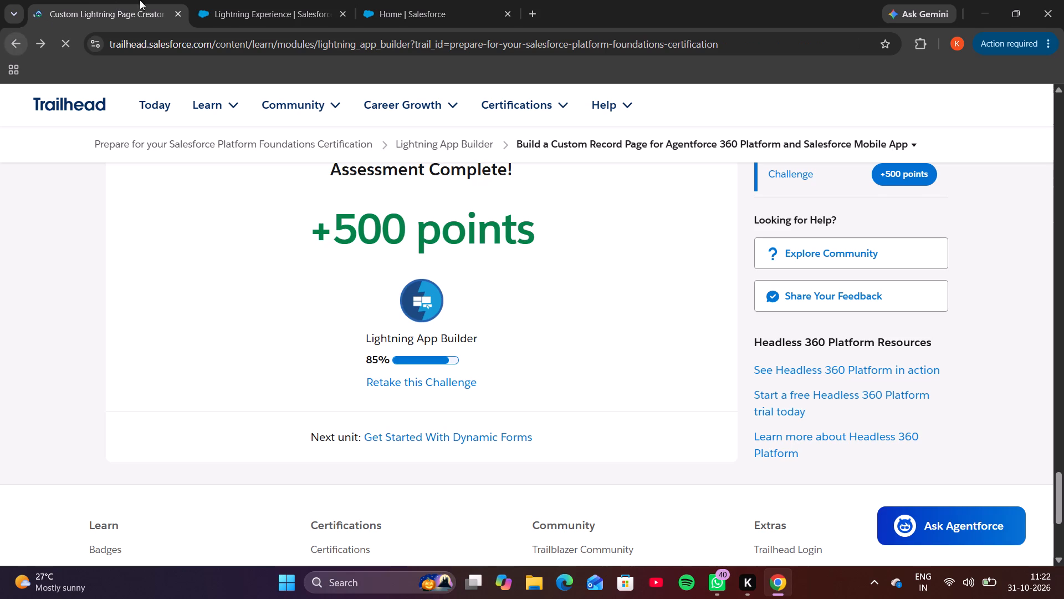
Open Setup again from the playground's Setup home, search it for "app b", and open Lightning App Builder.
click(412, 10)
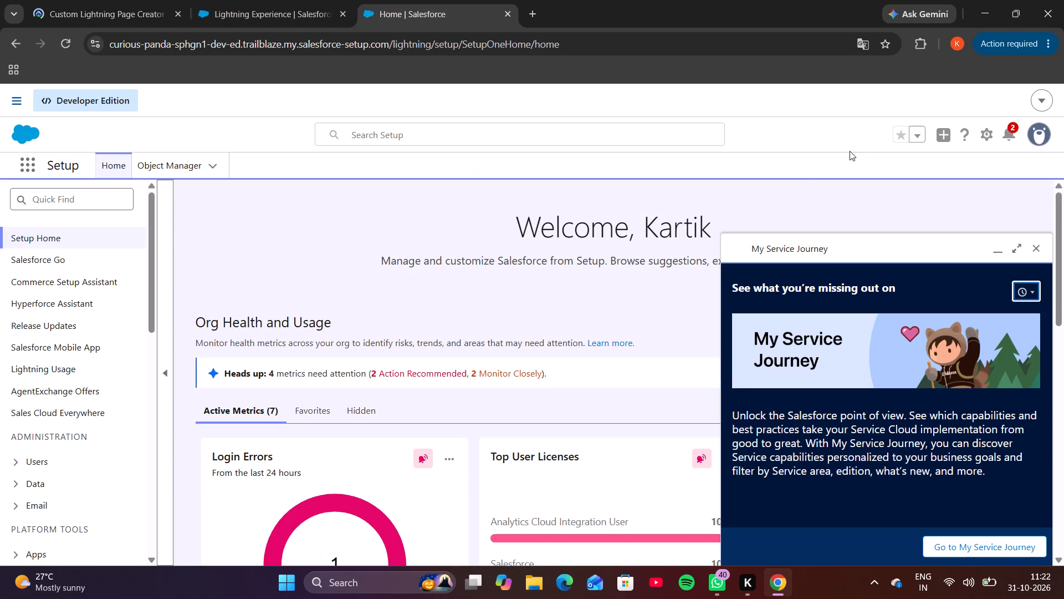
click(988, 135)
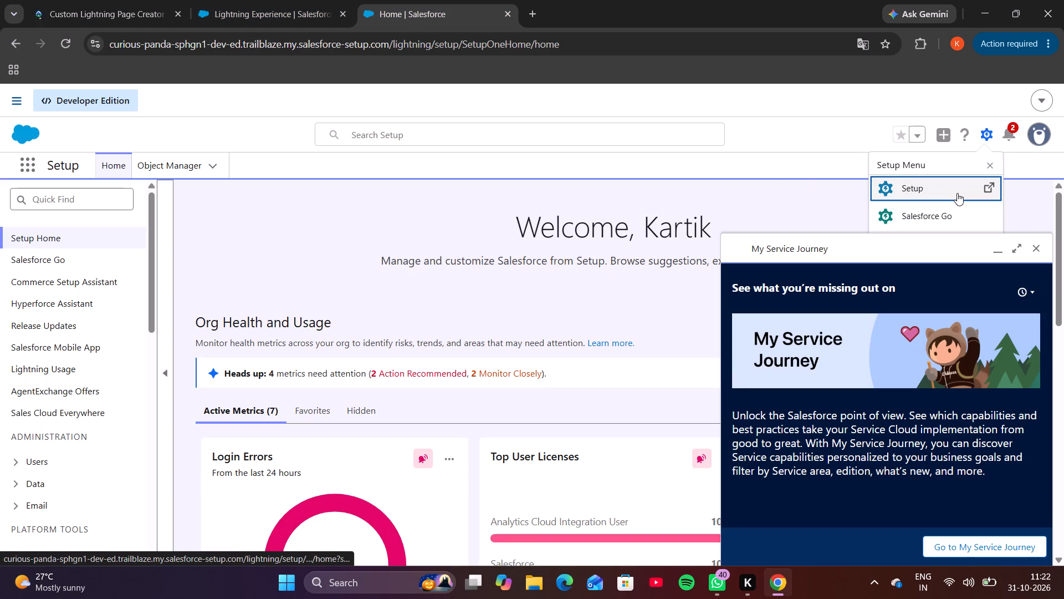
click(957, 193)
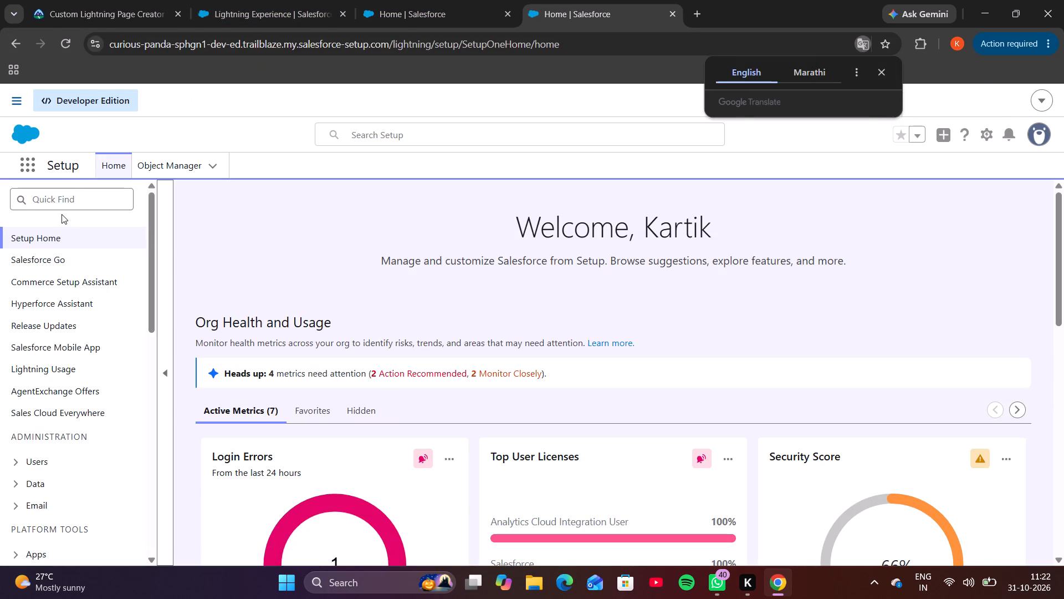
click(62, 214)
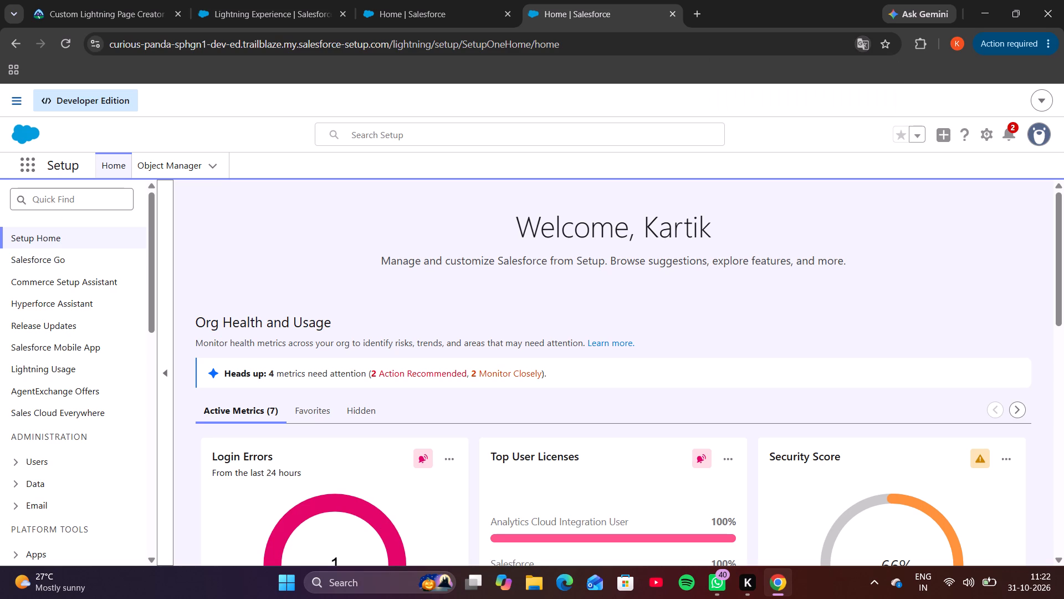
click(63, 207)
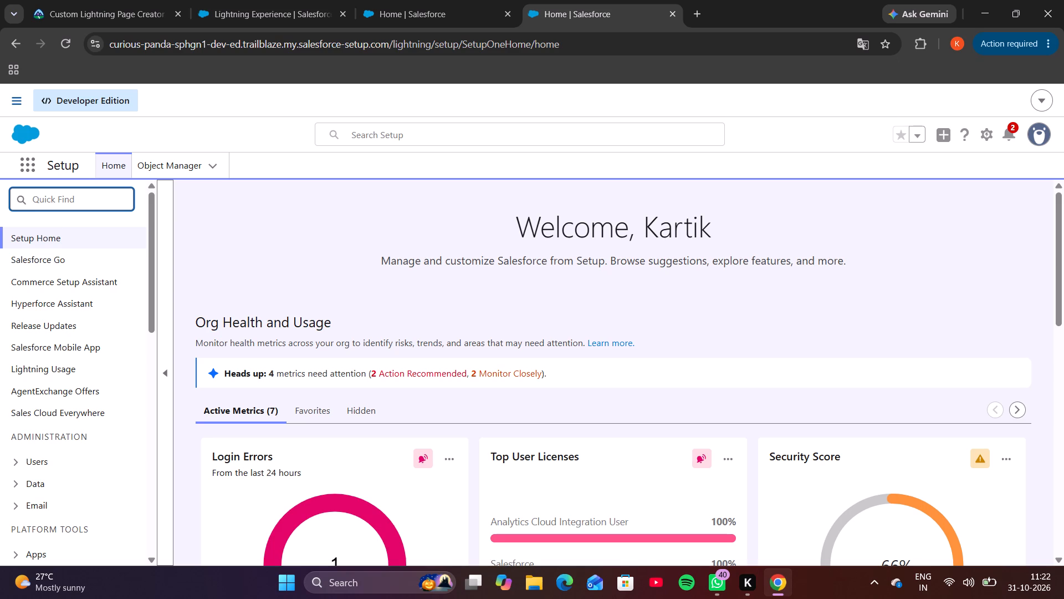
text(app)
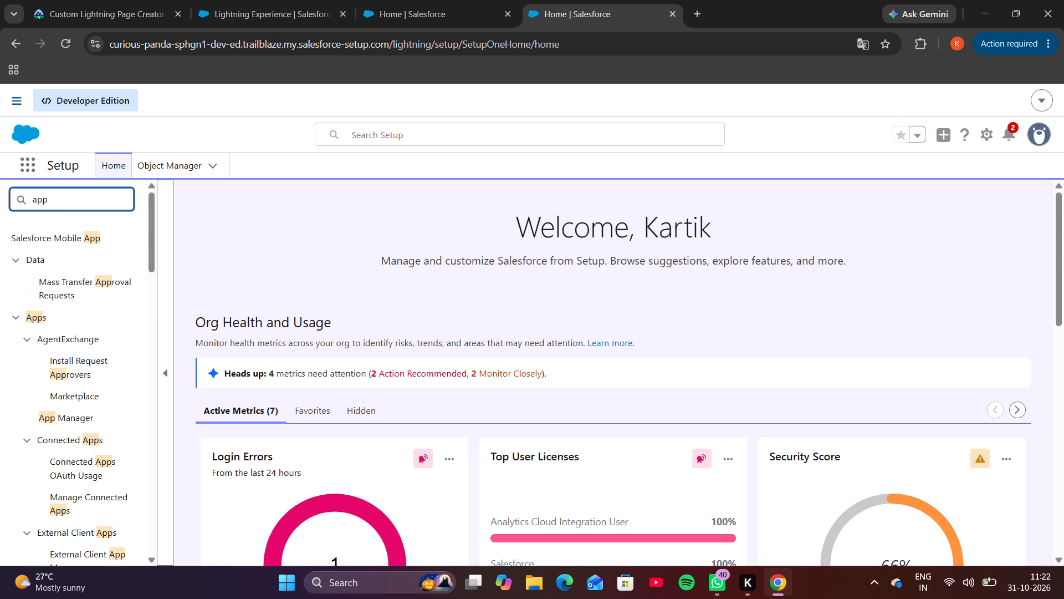
key(space)
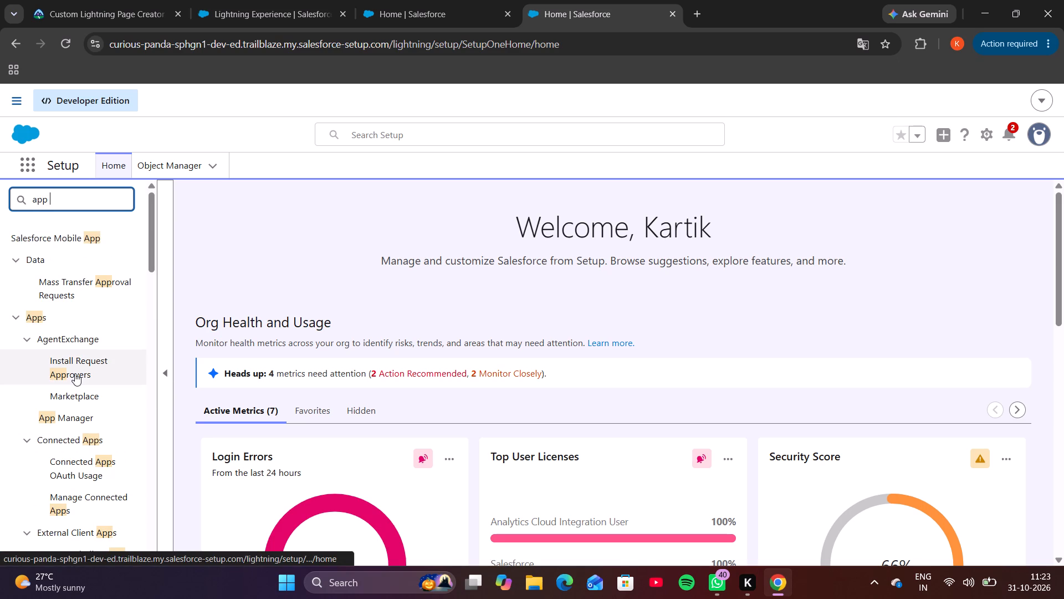
key(b)
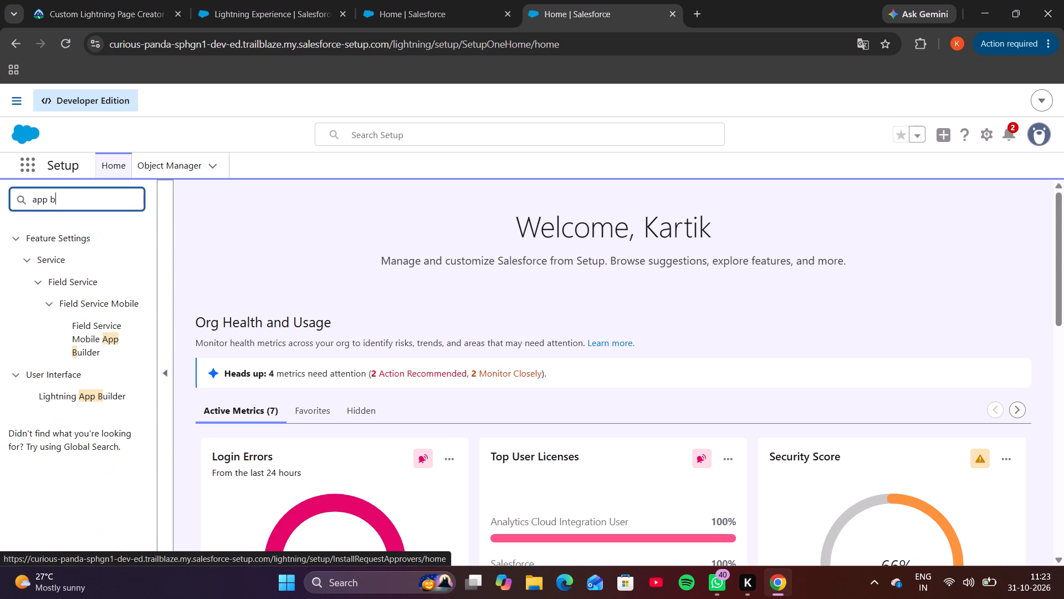
click(109, 385)
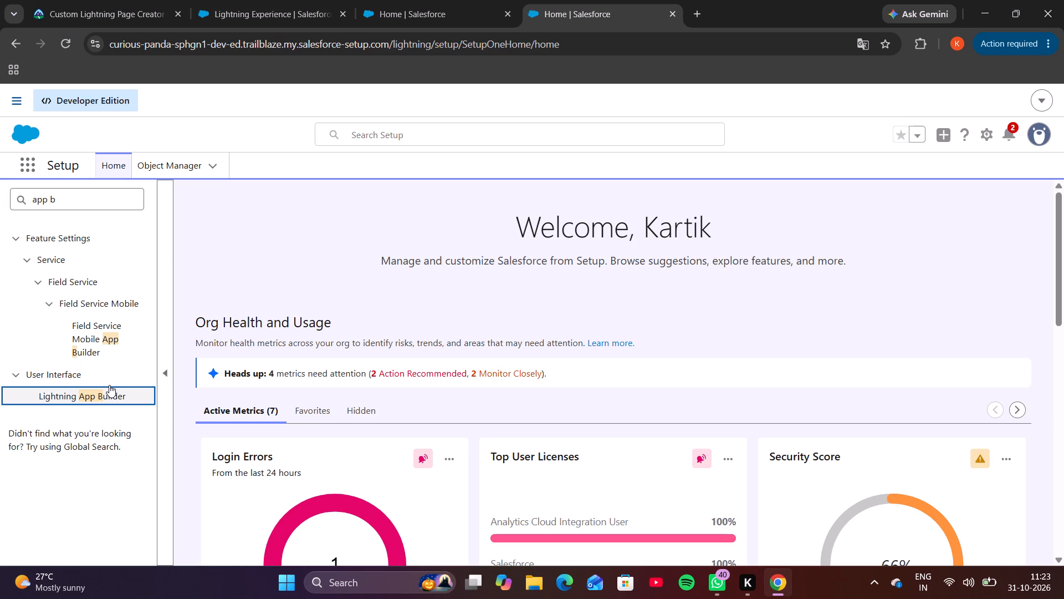
click(109, 385)
click(109, 390)
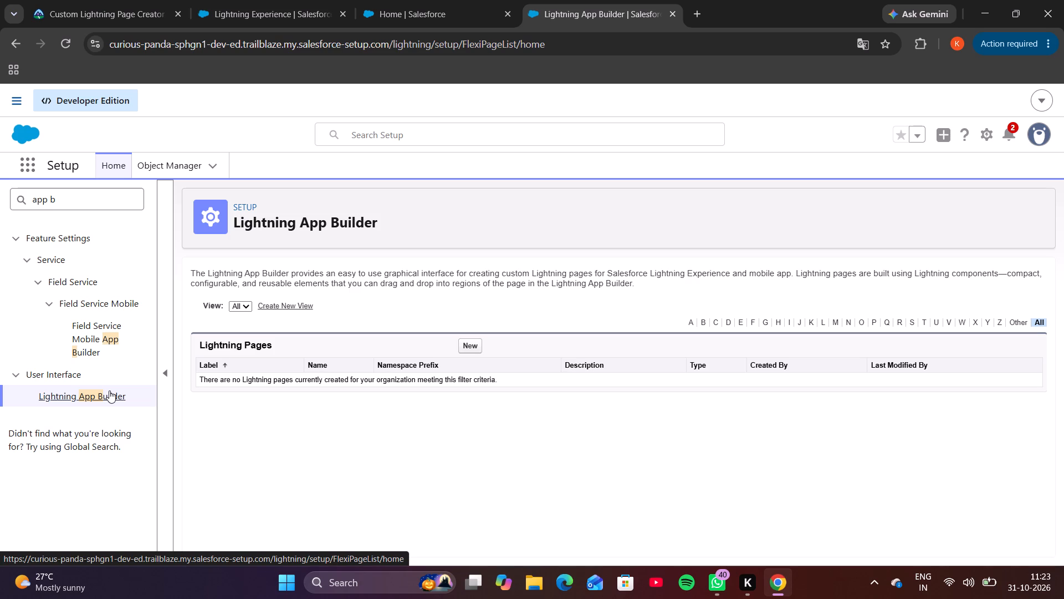
click(109, 390)
double_click(73, 385)
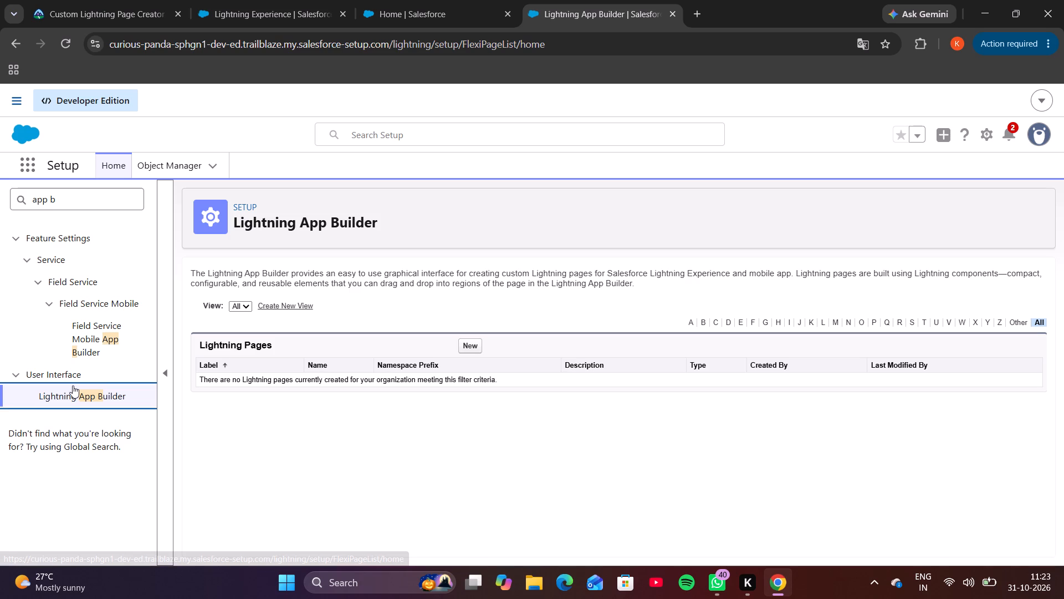
double_click(0, 390)
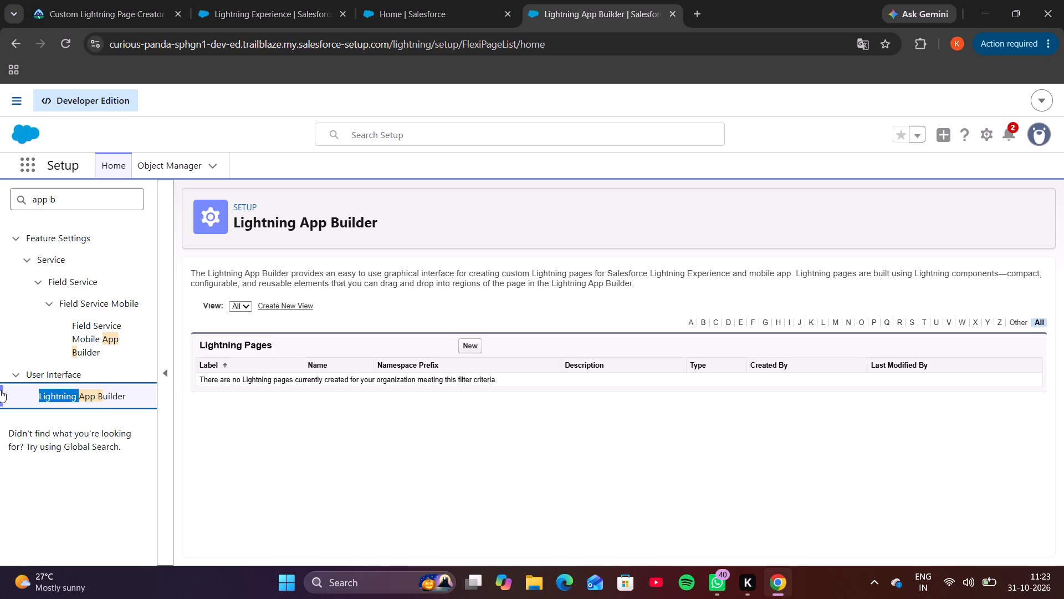
Start a new Lightning page in Lightning App Builder and choose Record Page as its type.
click(109, 397)
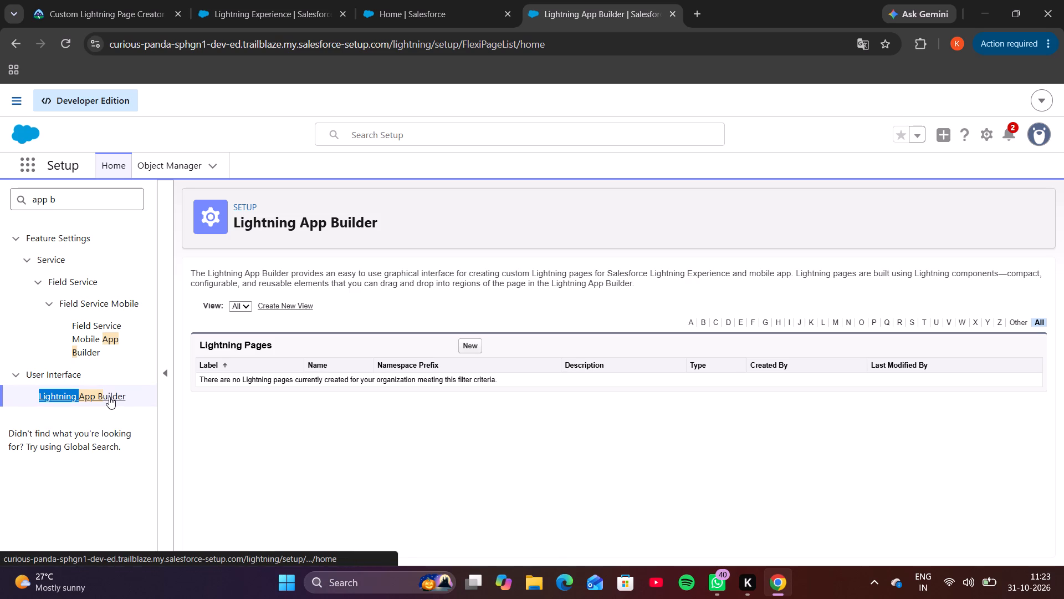
click(468, 346)
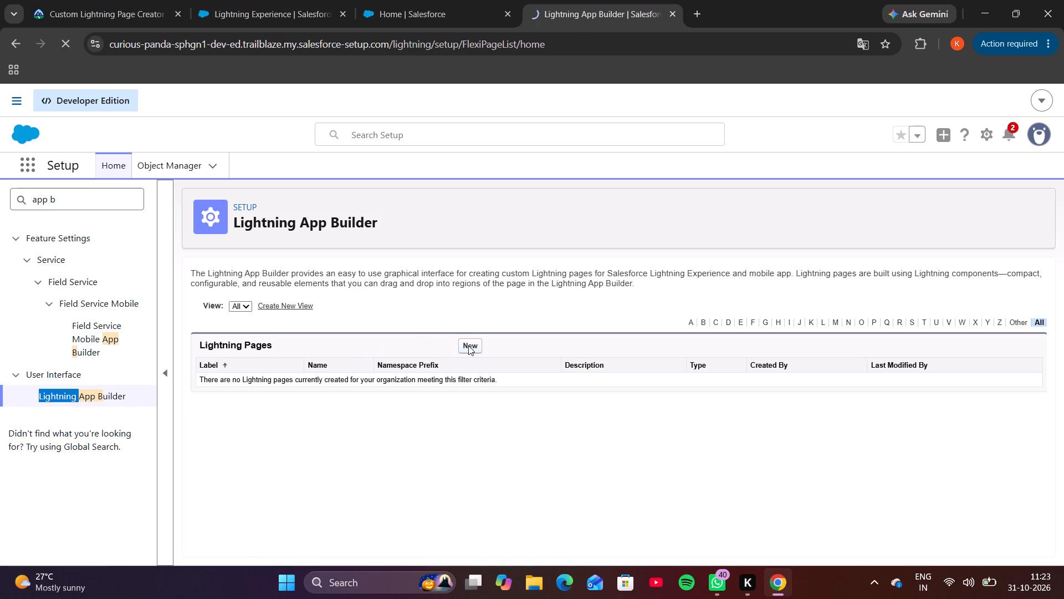
click(468, 346)
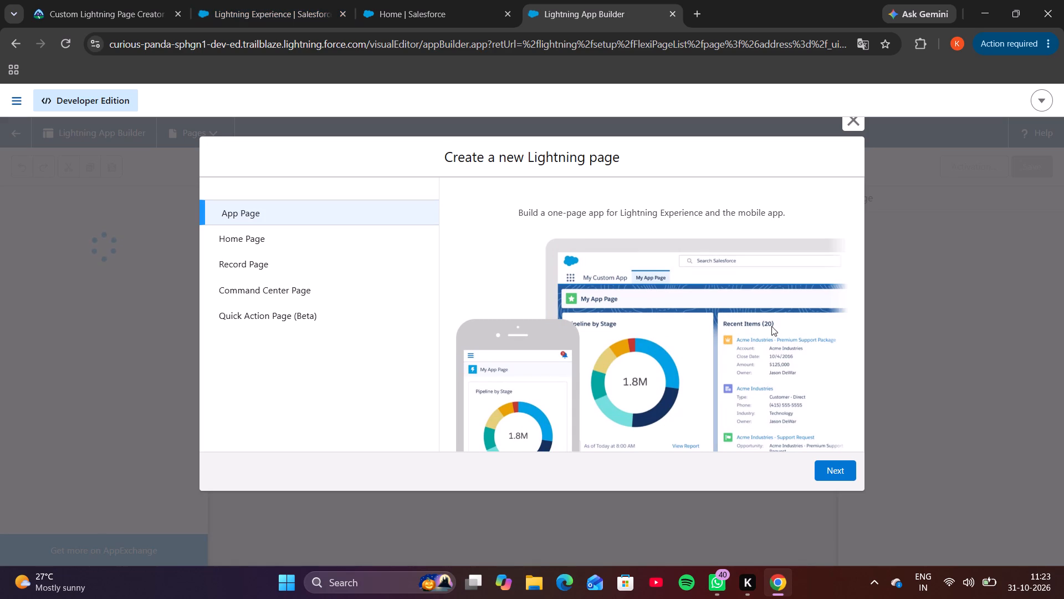
click(358, 255)
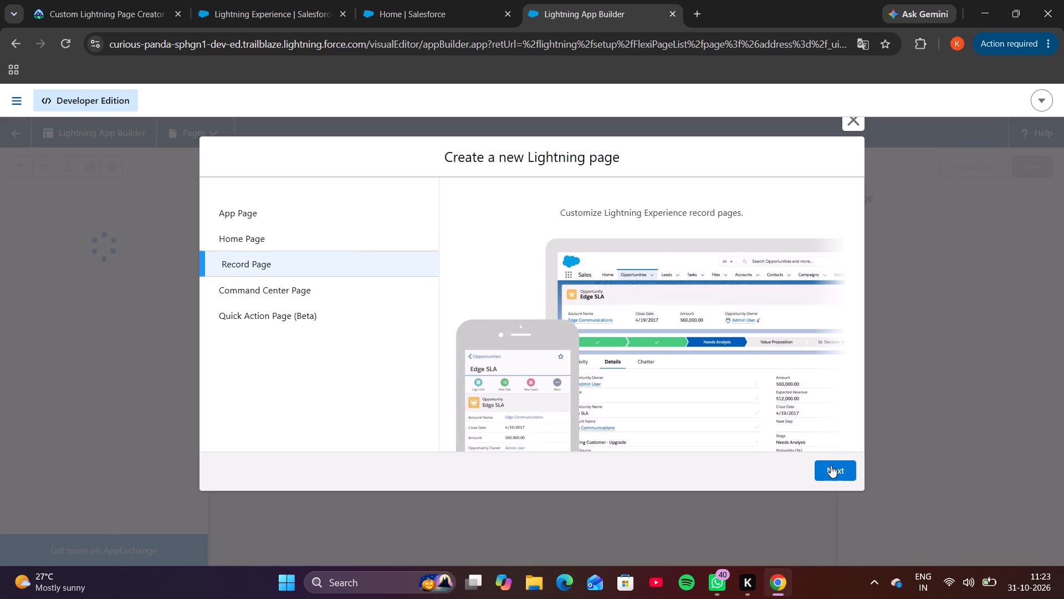
click(830, 470)
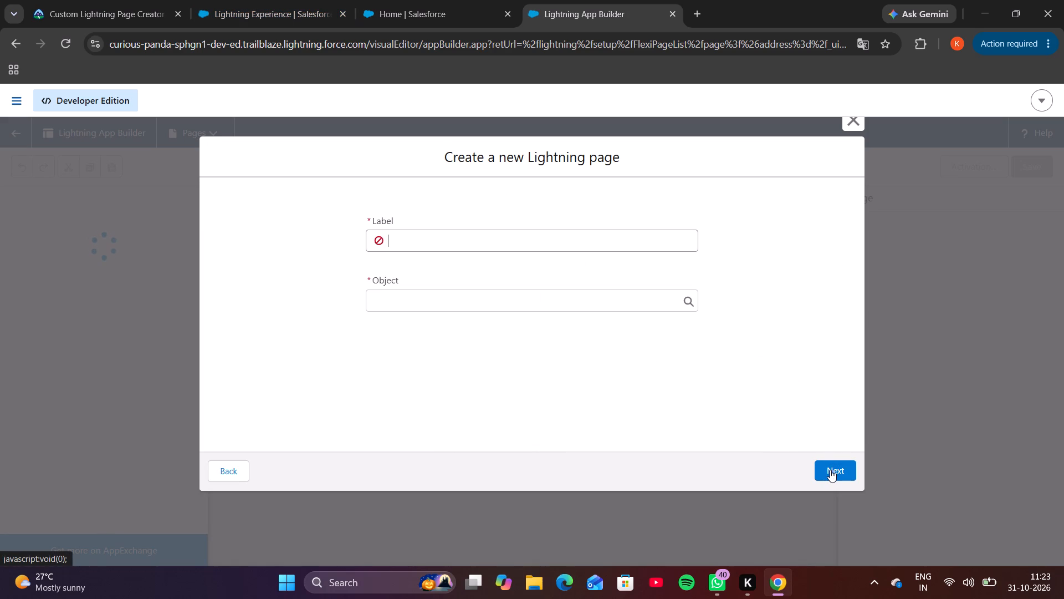
On Trailhead, open the unit "Build a Custom Record Page for Agentforce 360 Platform and Salesforce Mobile App" and review its page-creation instructions.
click(243, 9)
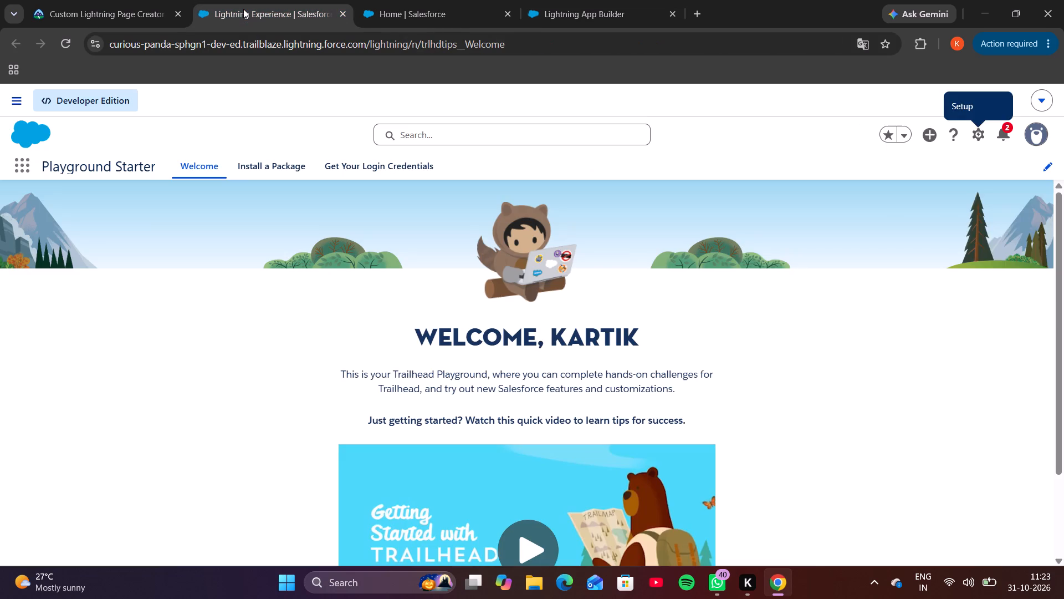
click(115, 16)
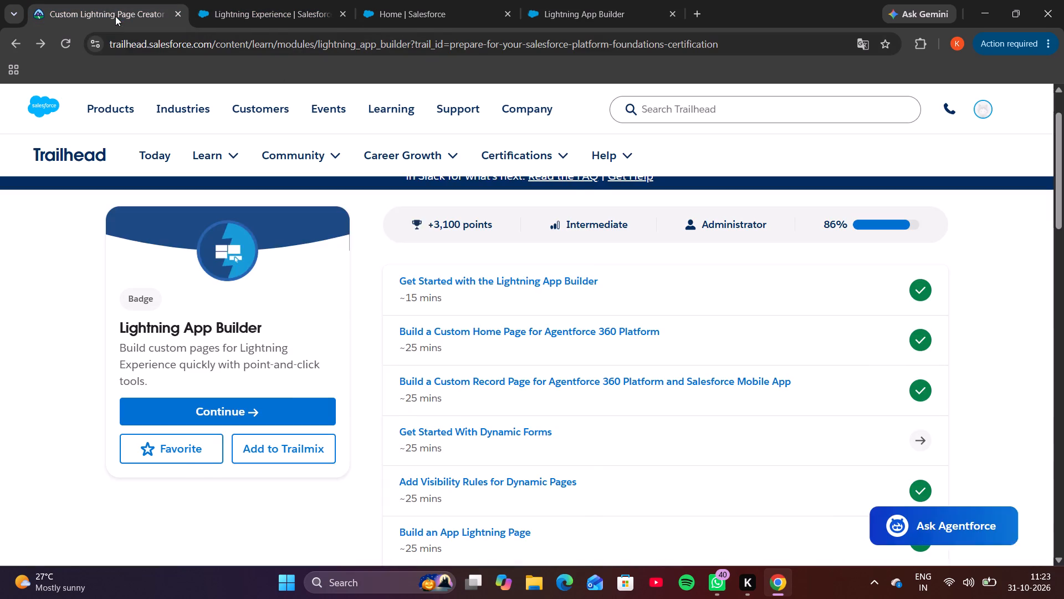
click(703, 375)
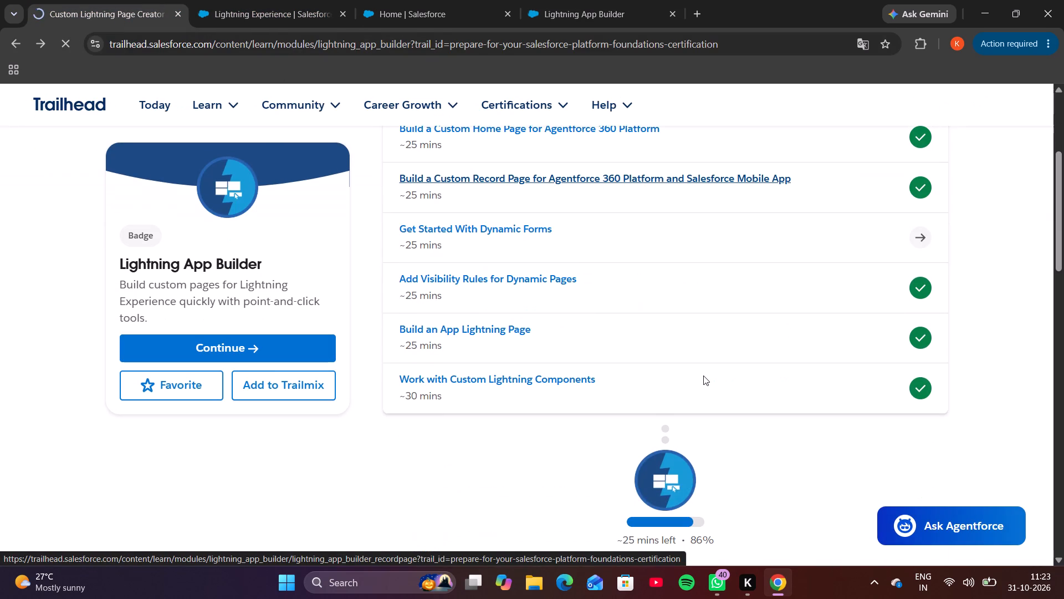
click(682, 172)
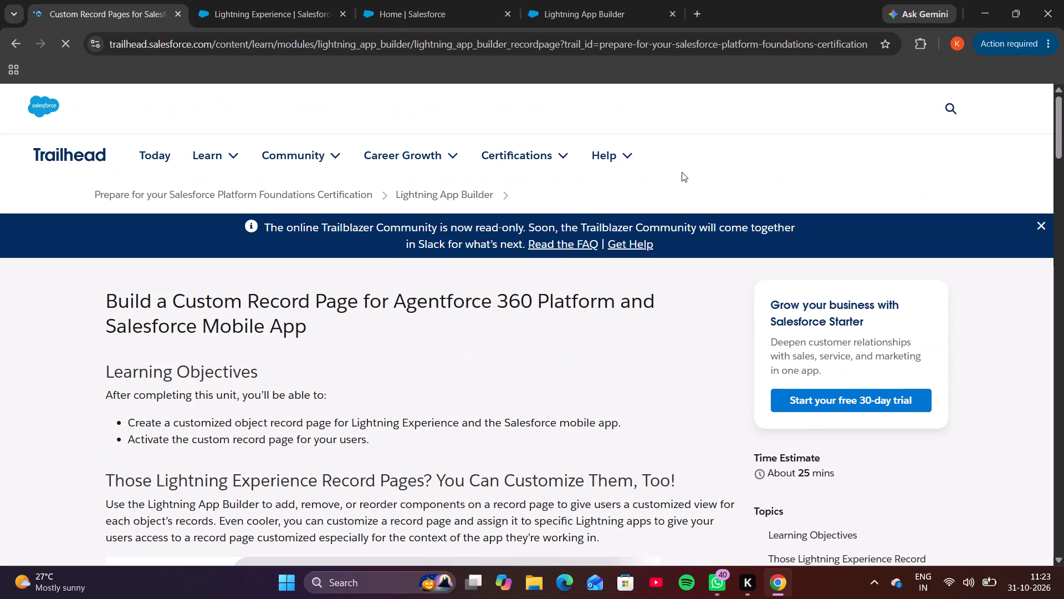
scroll(534, 273, down, 10)
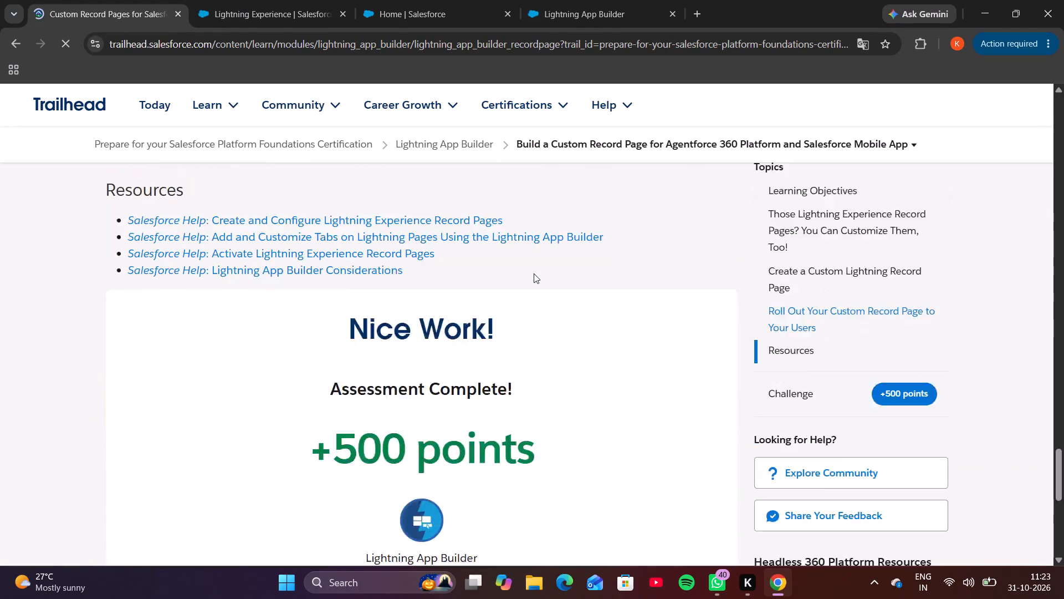
scroll(534, 273, up, 6)
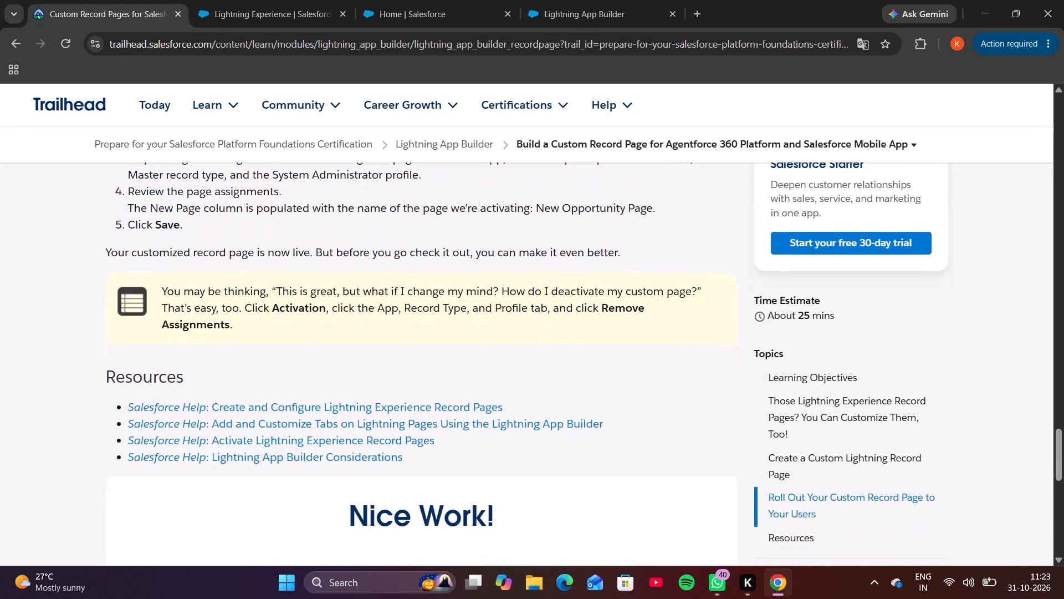
scroll(534, 273, up, 5)
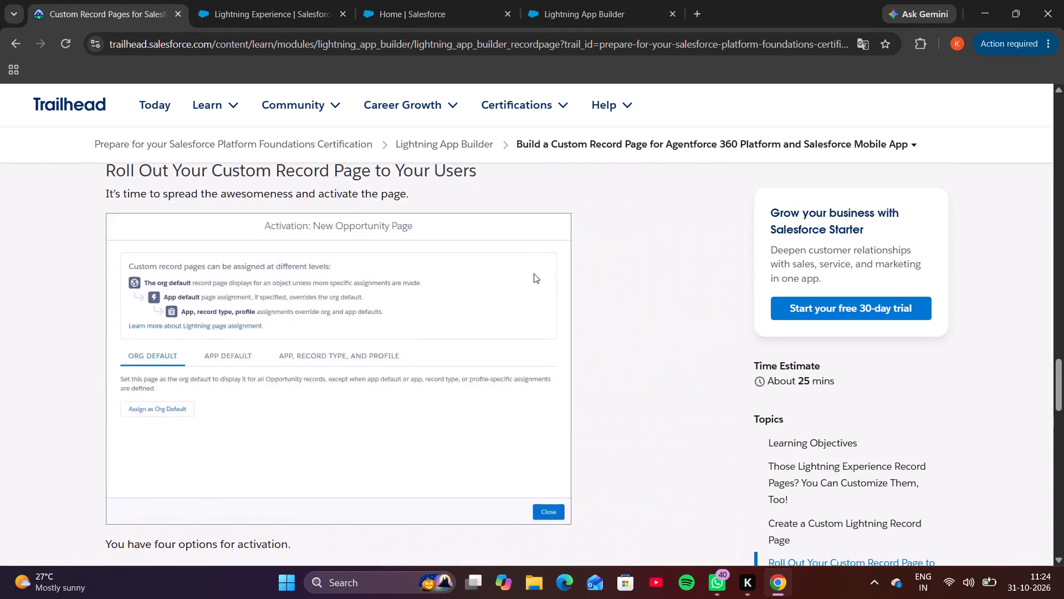
scroll(534, 273, up, 7)
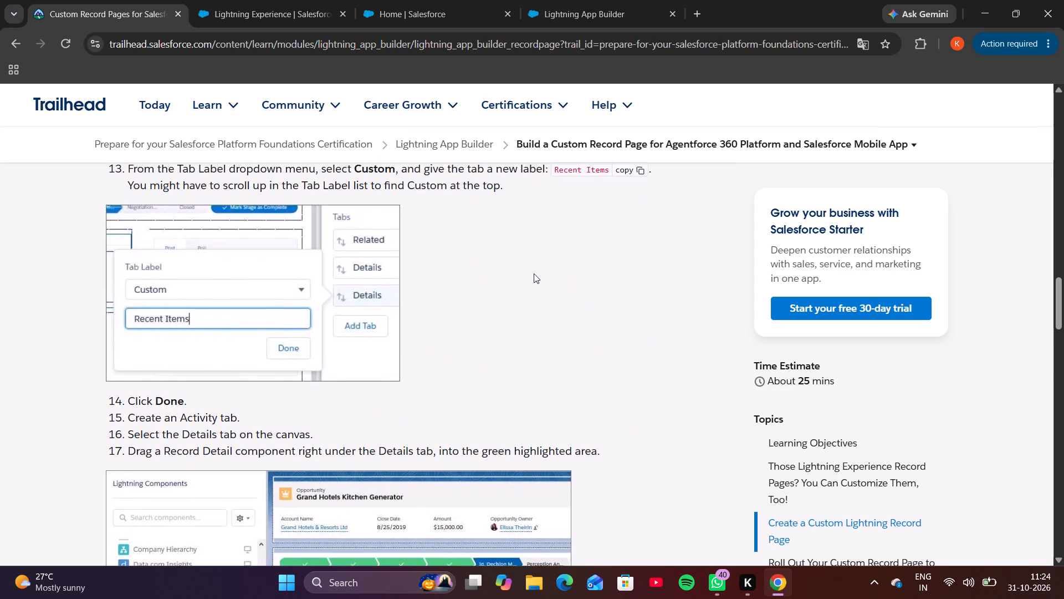
Back in Lightning App Builder, label the record page "New Account Page", set its object to Account, and continue to the template choice.
click(561, 19)
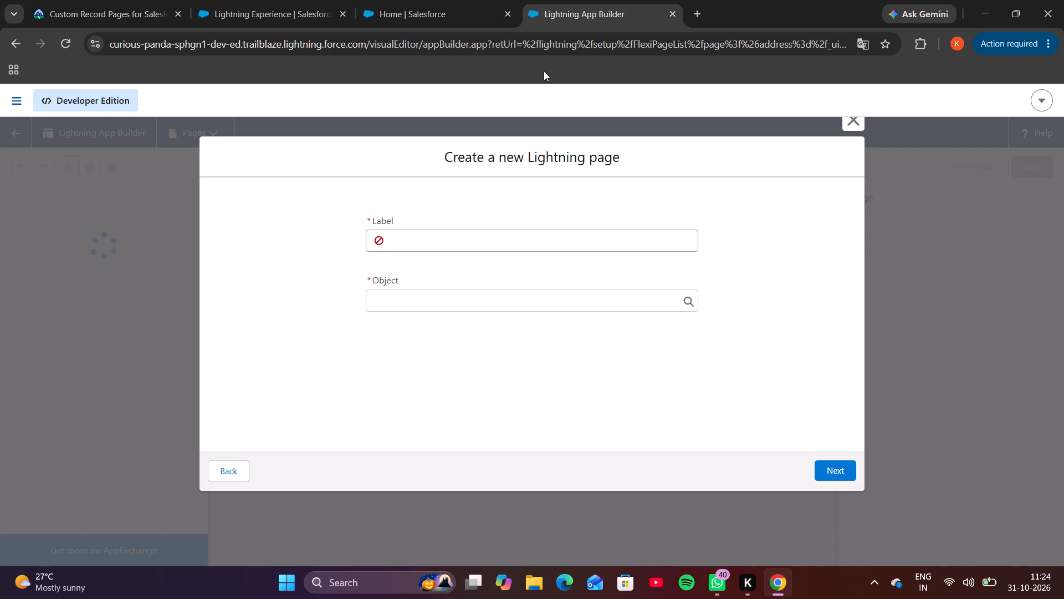
key(n)
text(ew)
key(space)
key(c)
key(c)
text(oum)
key(BackSpace)
text(nt)
key(space)
key(p)
key(a)
text(ge)
click(471, 318)
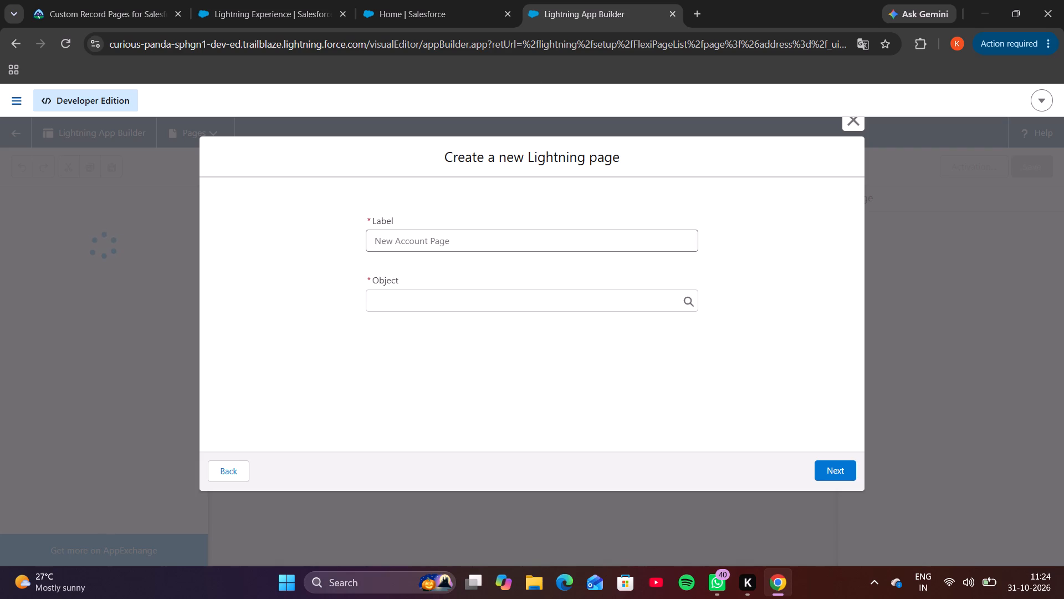
click(454, 302)
click(451, 321)
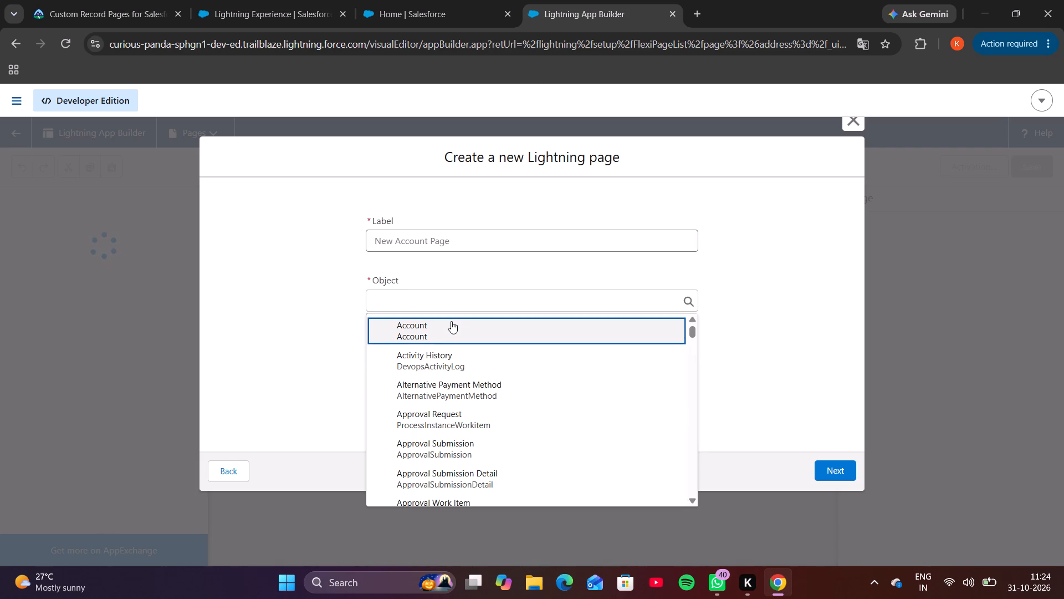
click(837, 464)
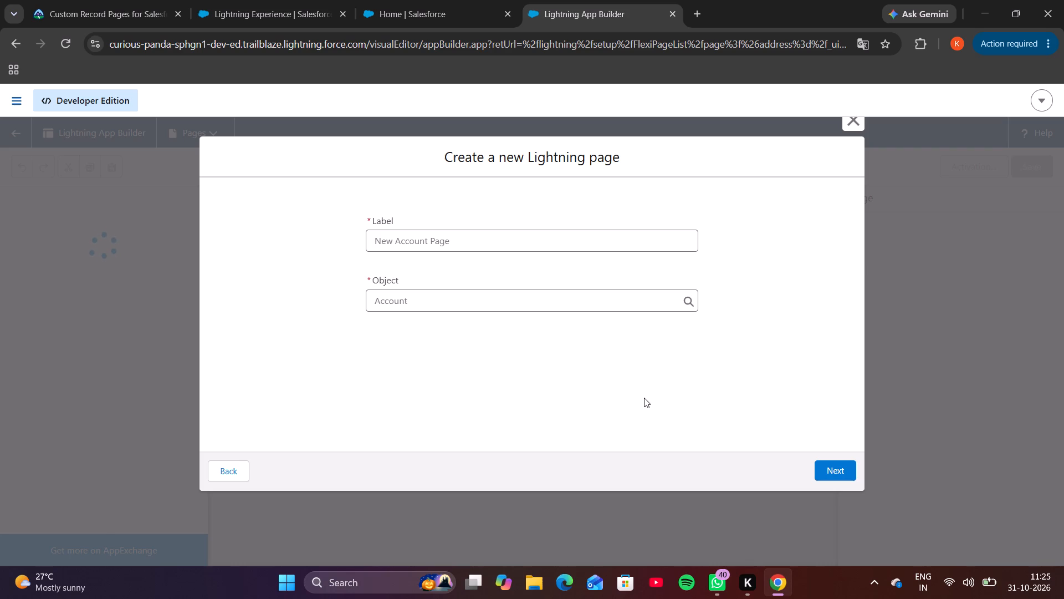
click(830, 467)
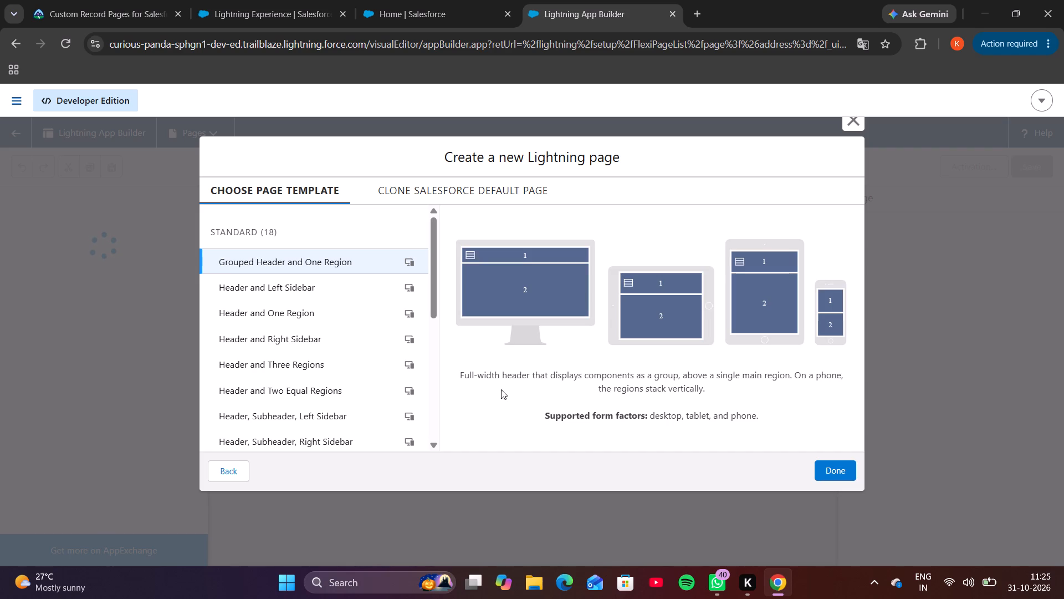
Choose the Header and Right Sidebar template and finish creating the page.
click(294, 332)
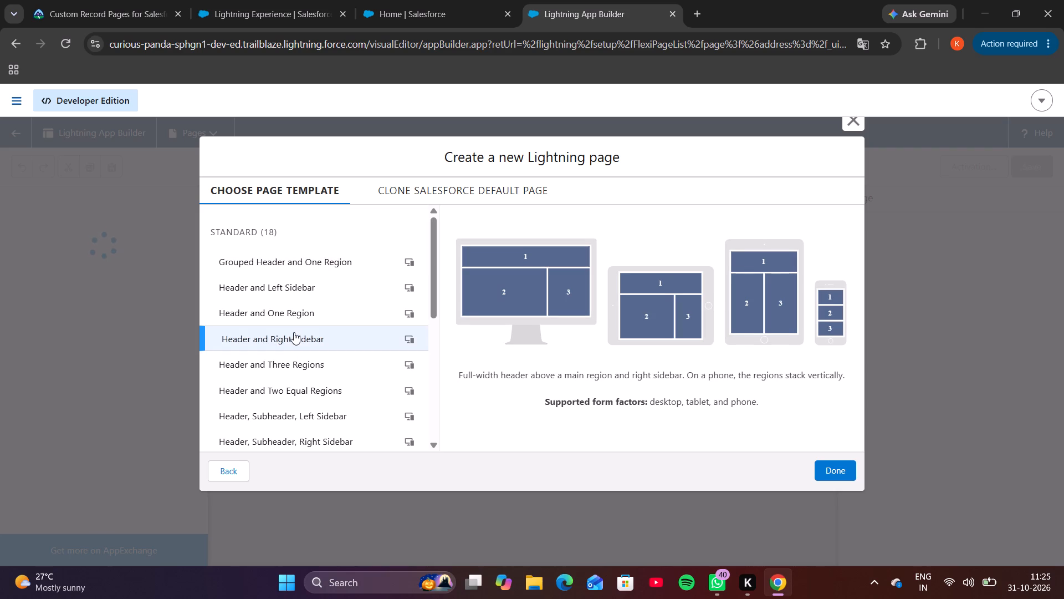
click(294, 332)
click(835, 464)
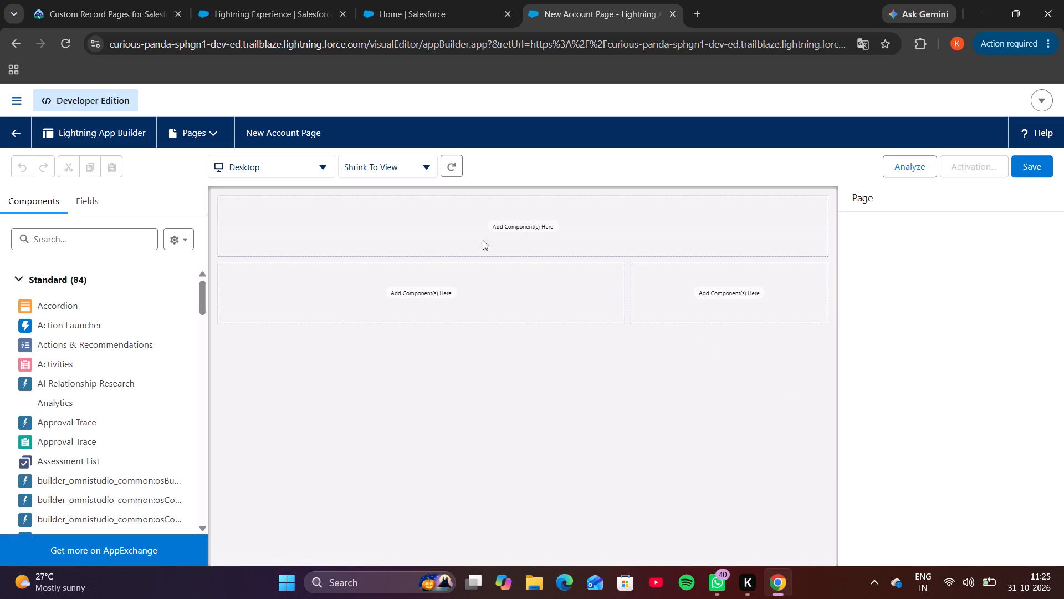
Find the Highlights Panel component and add it to the page's header region.
click(96, 242)
text(hi)
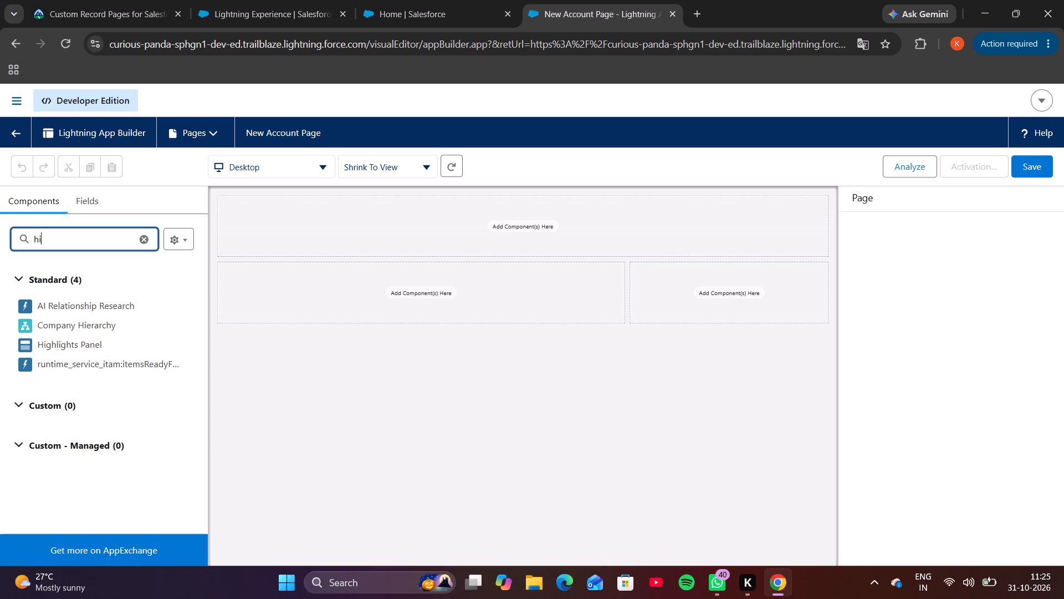
key(g)
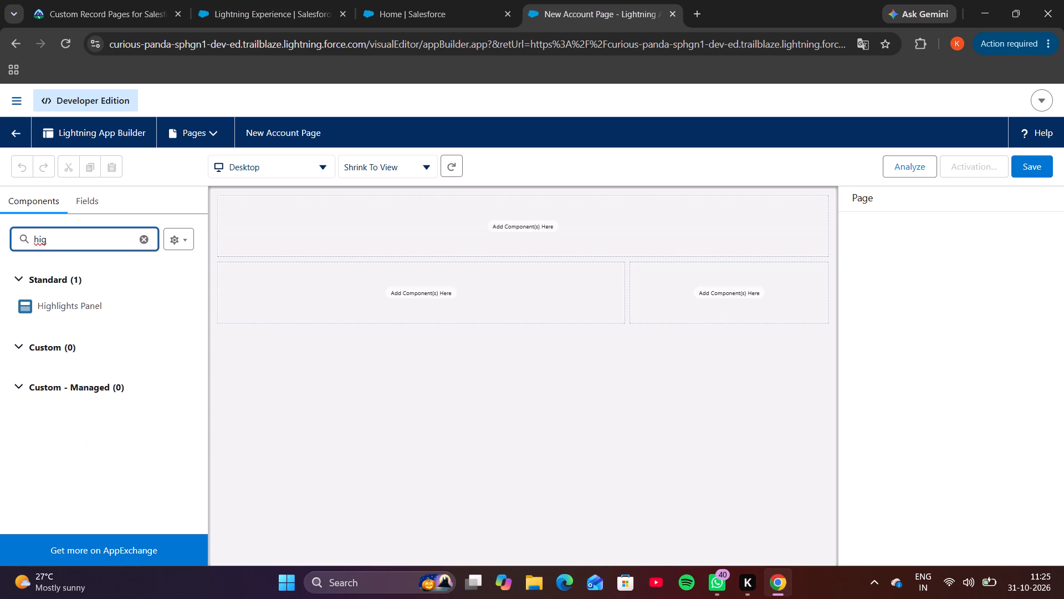
drag(72, 308, 122, 323)
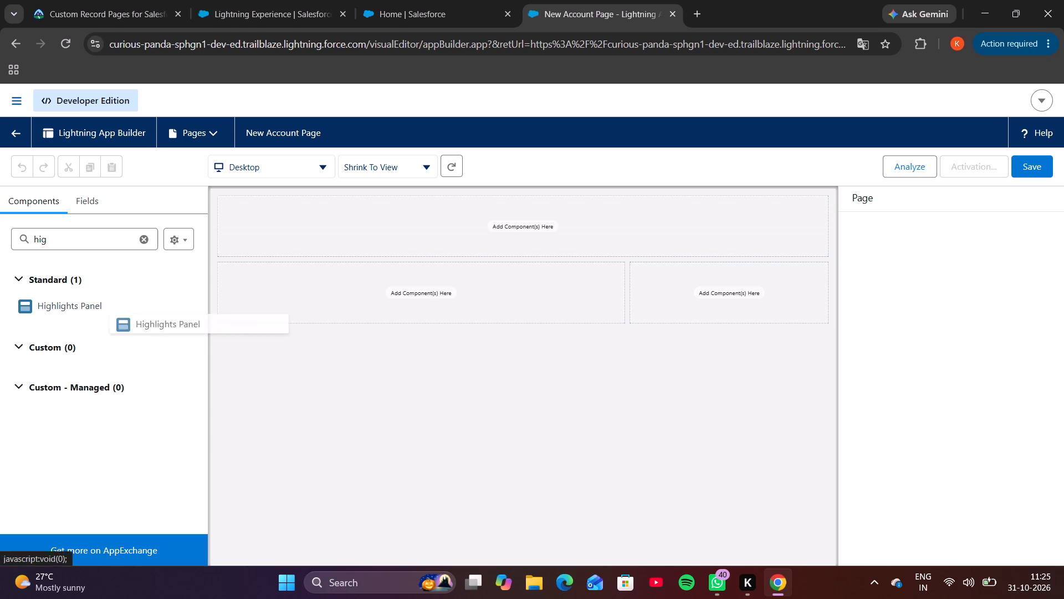
drag(122, 323, 321, 264)
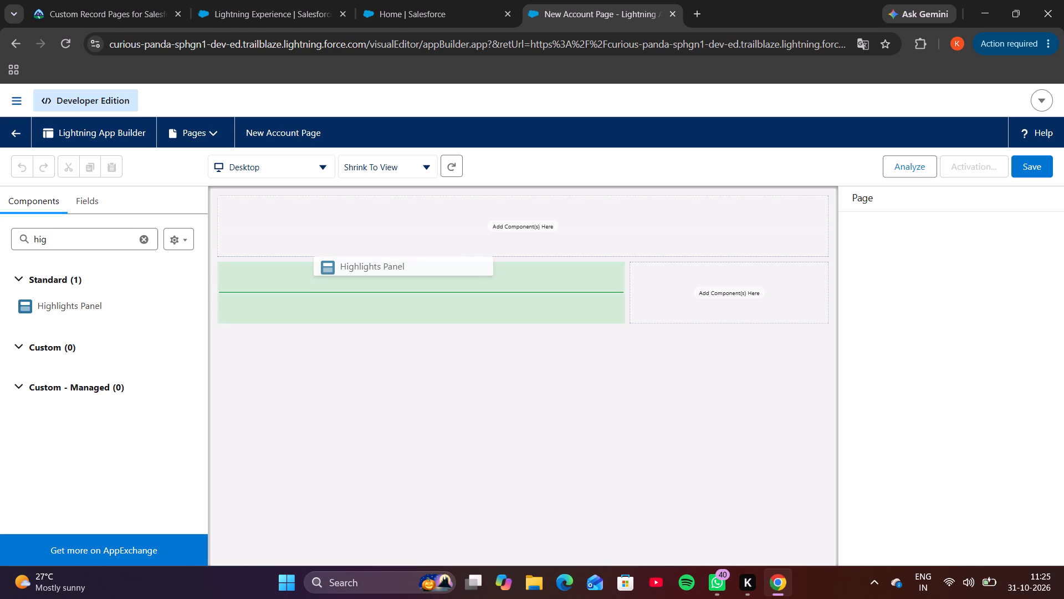
drag(321, 264, 331, 222)
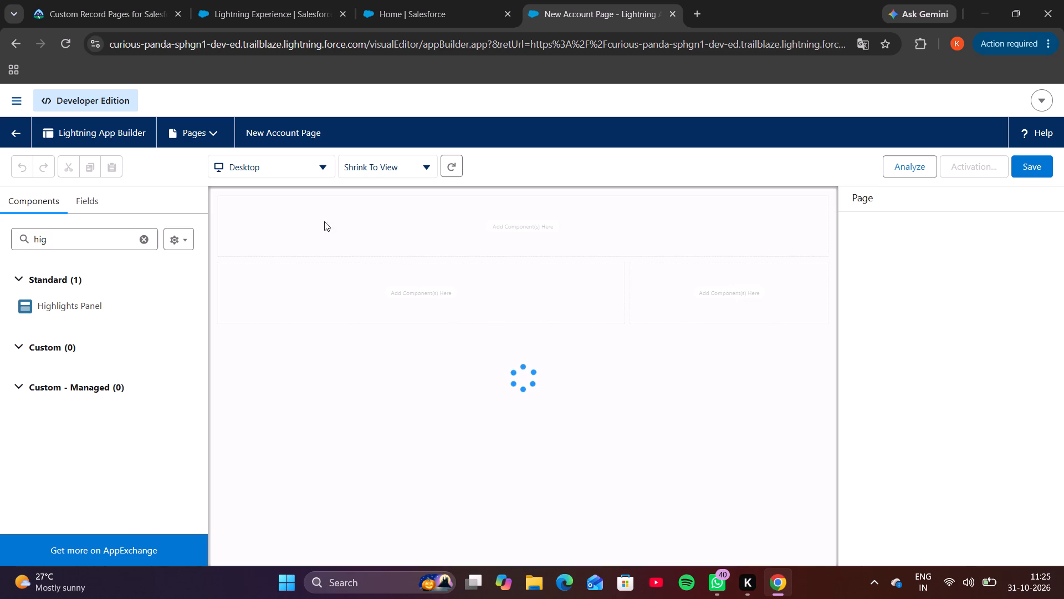
Find the standard Tabs component, add it to the main region below the header, and dismiss the New in Spring '21 notice.
click(107, 234)
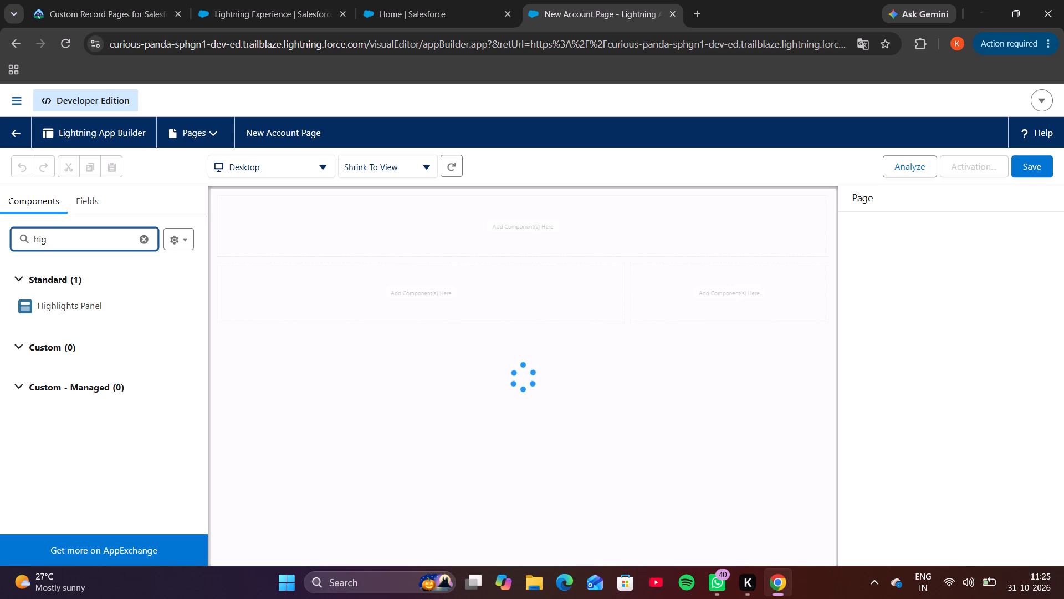
key(BackSpace)
key(BackSpace)
key(BackSpace)
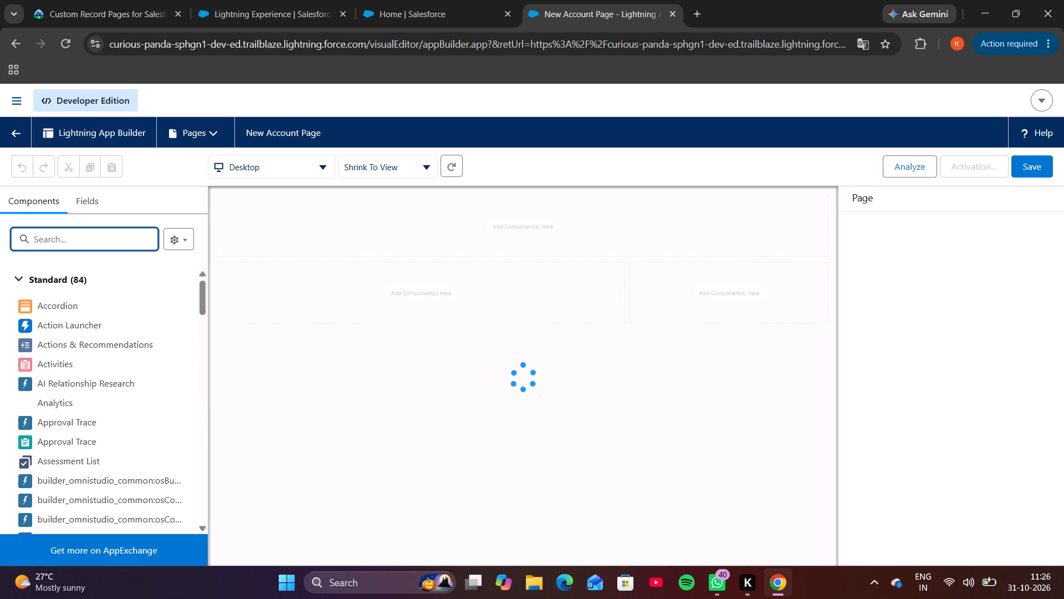
text(tabs)
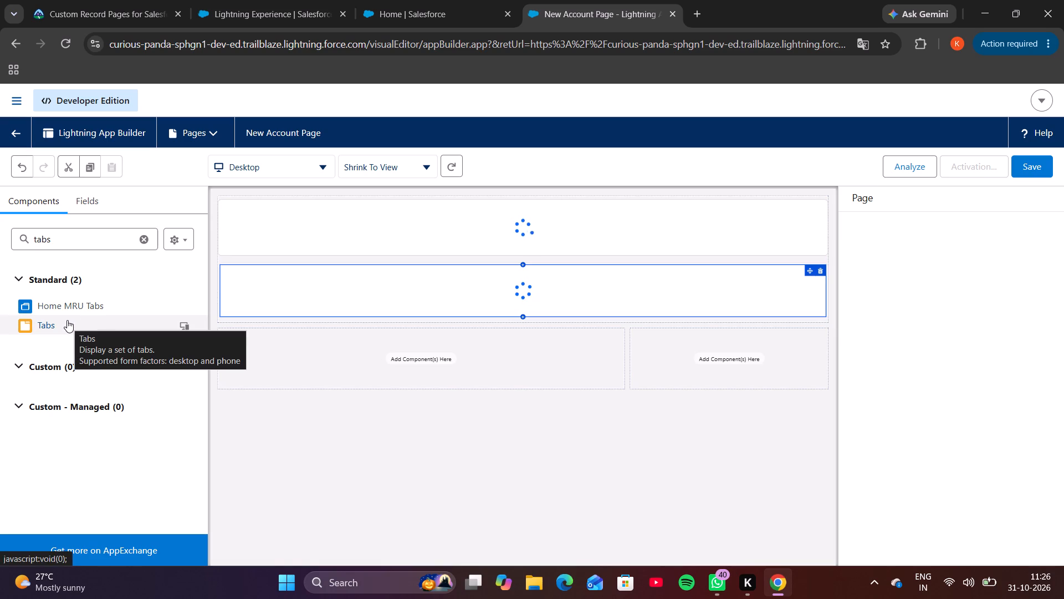
drag(67, 320, 368, 364)
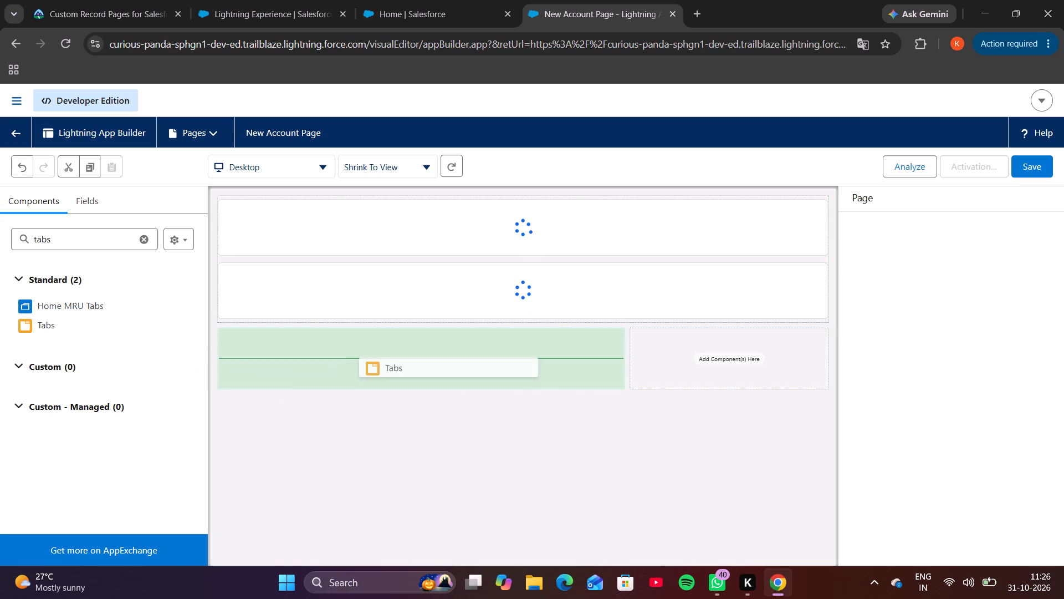
drag(368, 364, 368, 359)
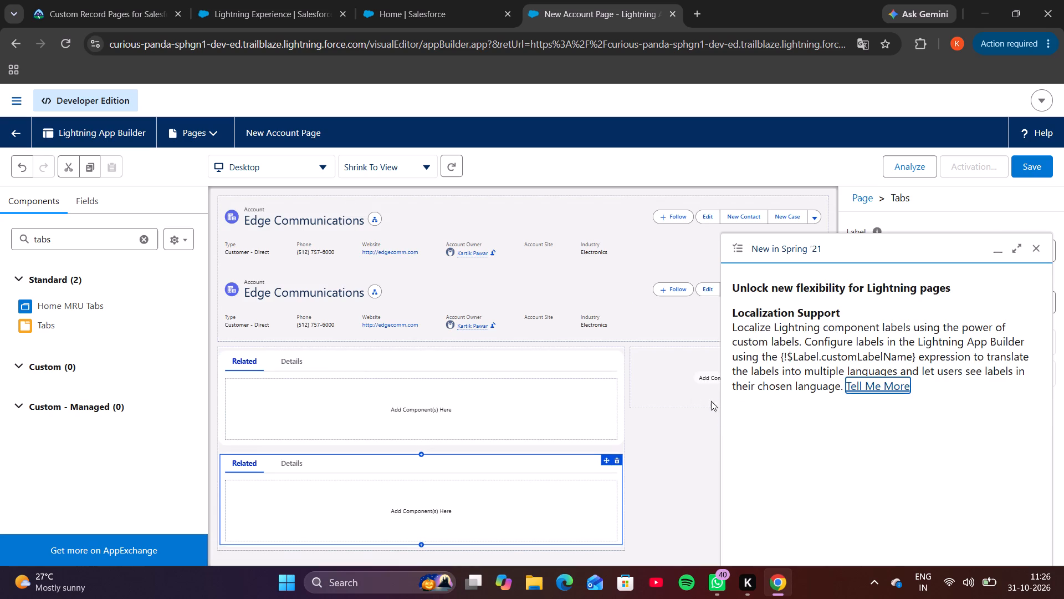
click(1035, 250)
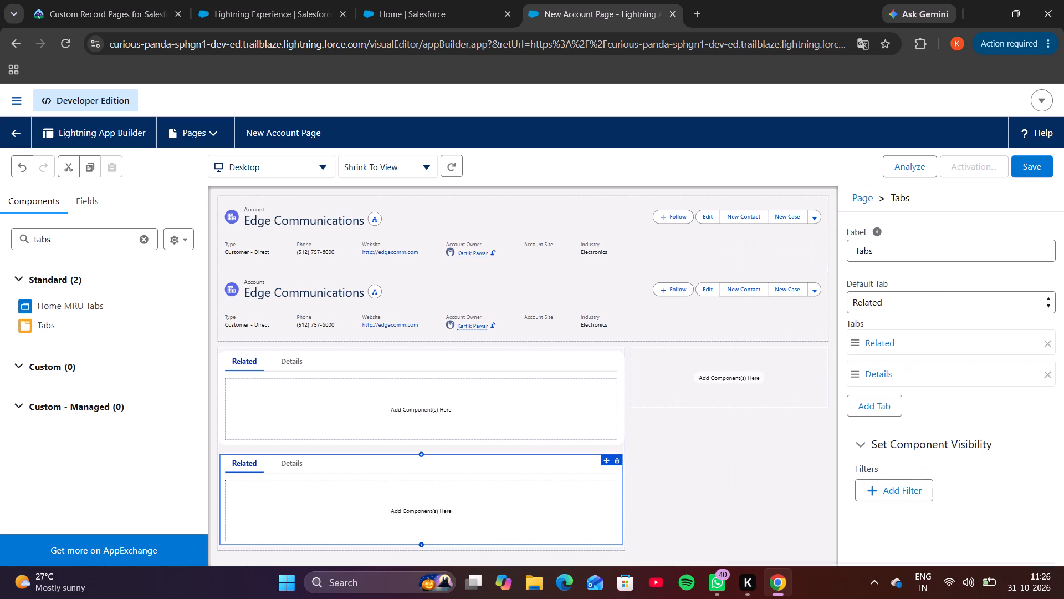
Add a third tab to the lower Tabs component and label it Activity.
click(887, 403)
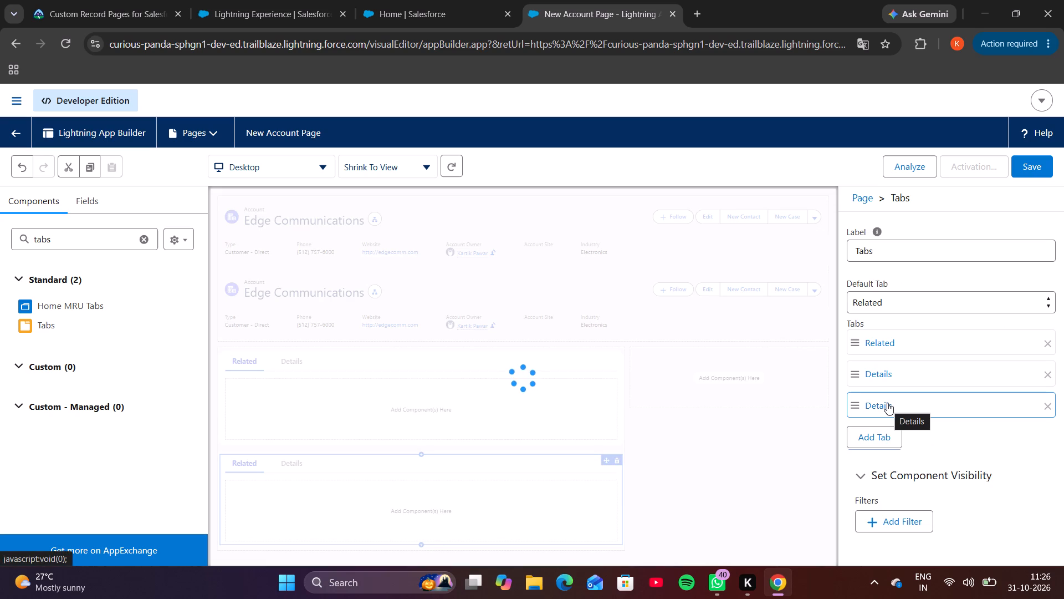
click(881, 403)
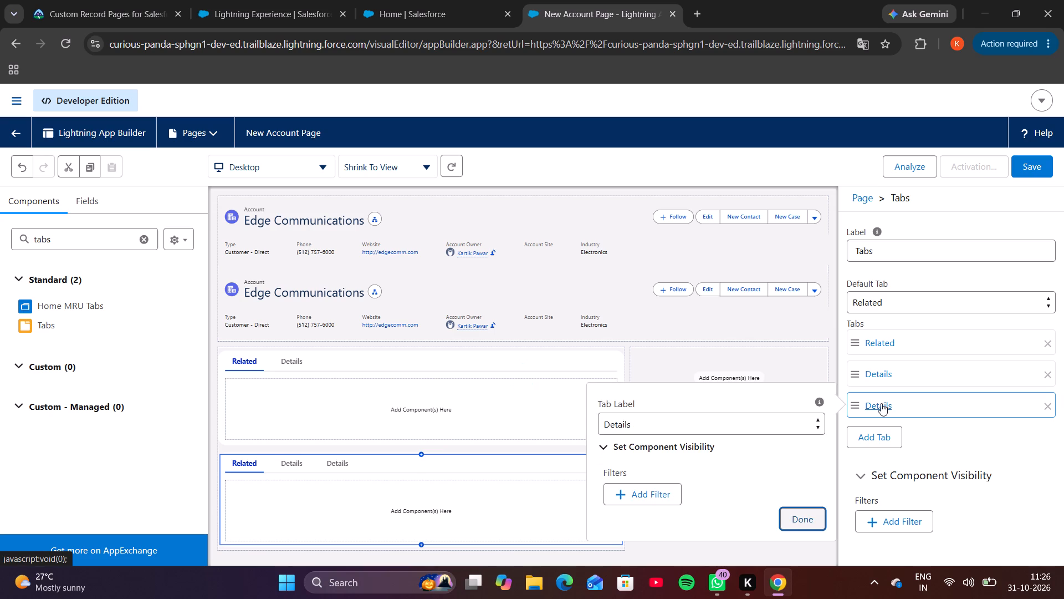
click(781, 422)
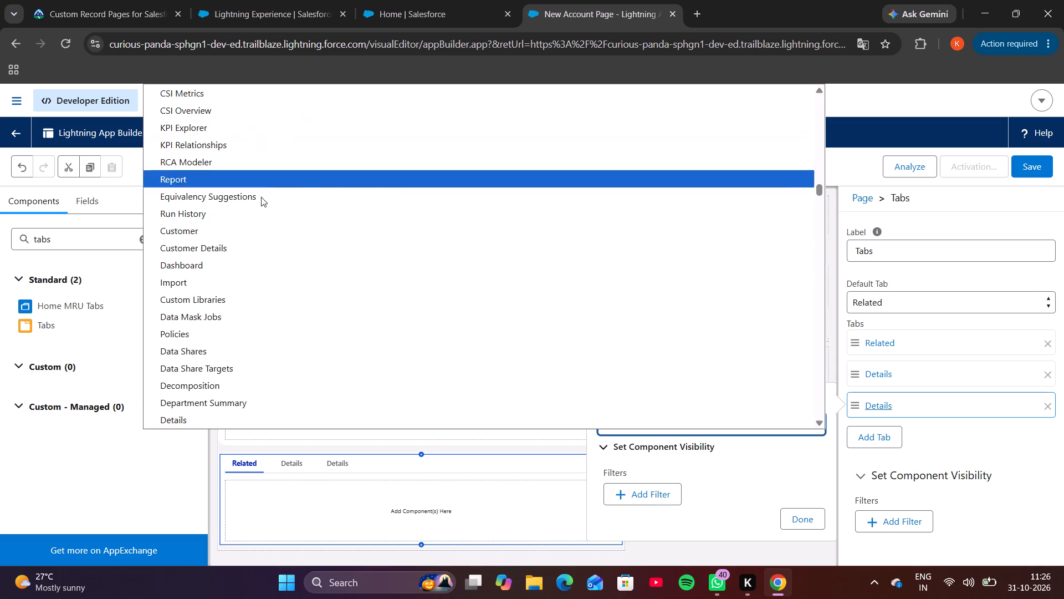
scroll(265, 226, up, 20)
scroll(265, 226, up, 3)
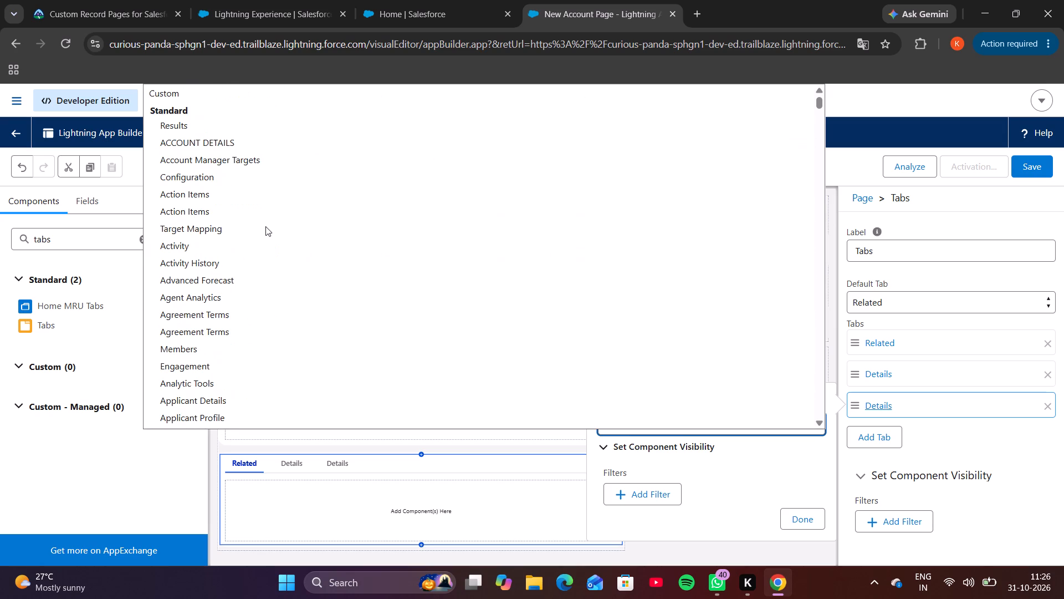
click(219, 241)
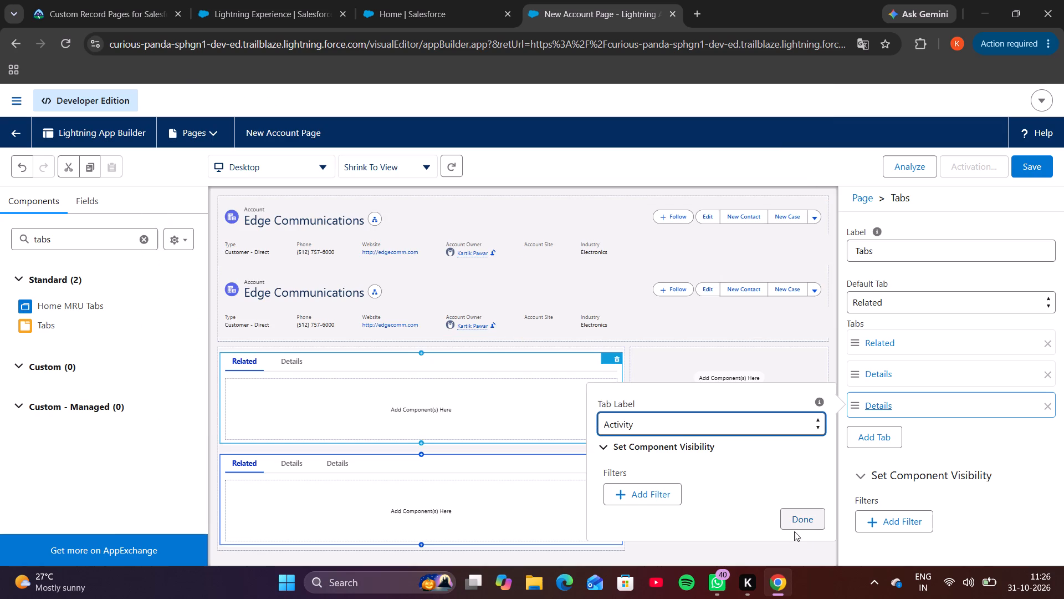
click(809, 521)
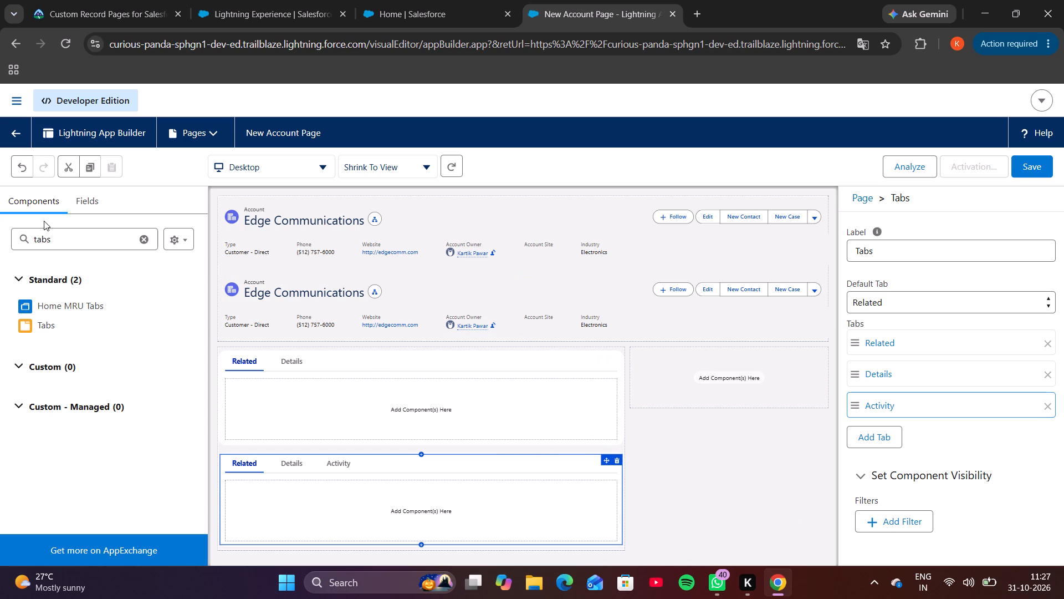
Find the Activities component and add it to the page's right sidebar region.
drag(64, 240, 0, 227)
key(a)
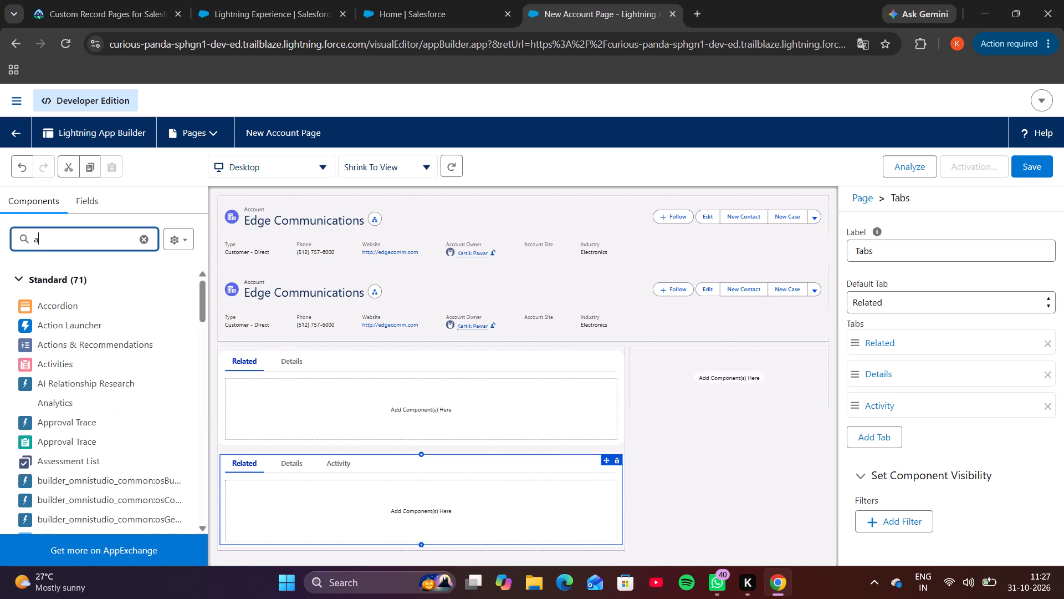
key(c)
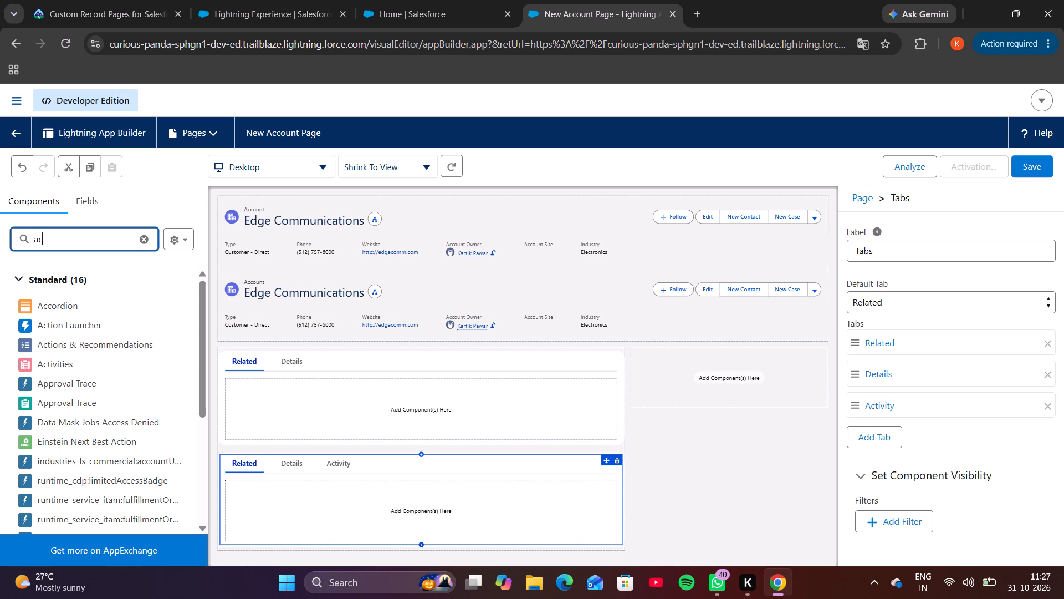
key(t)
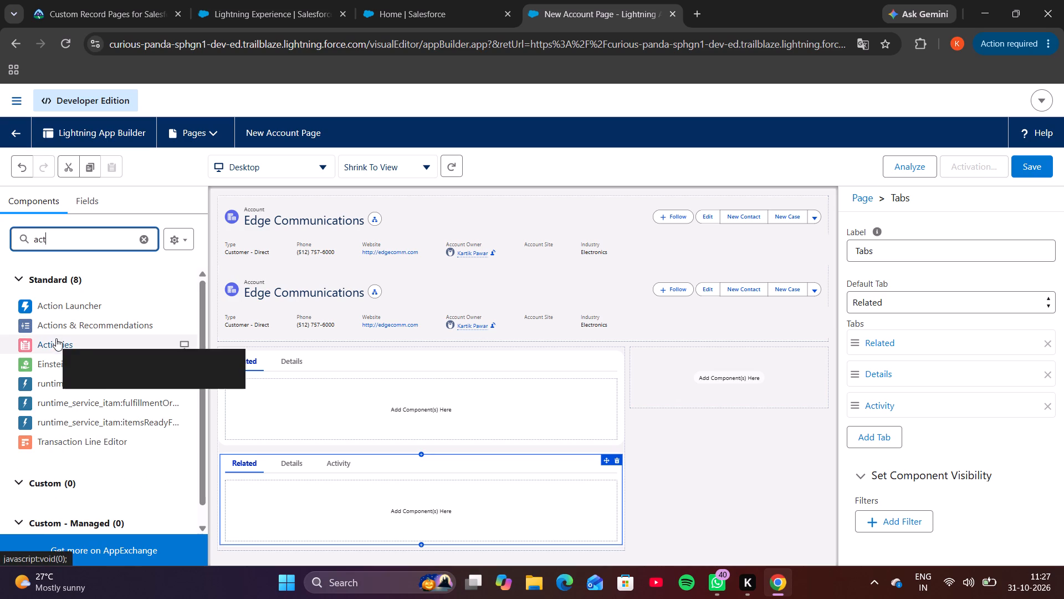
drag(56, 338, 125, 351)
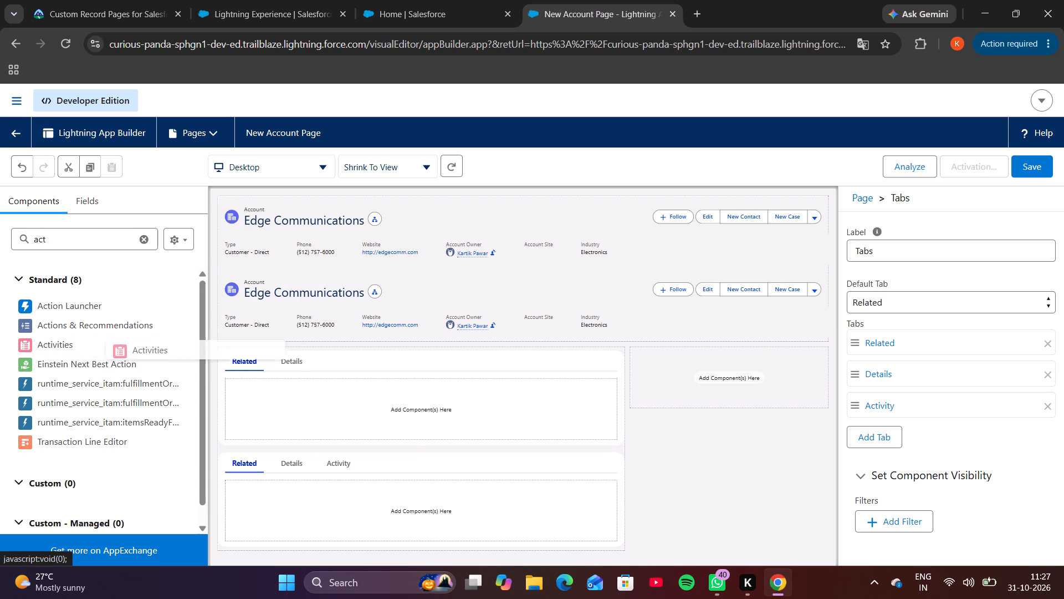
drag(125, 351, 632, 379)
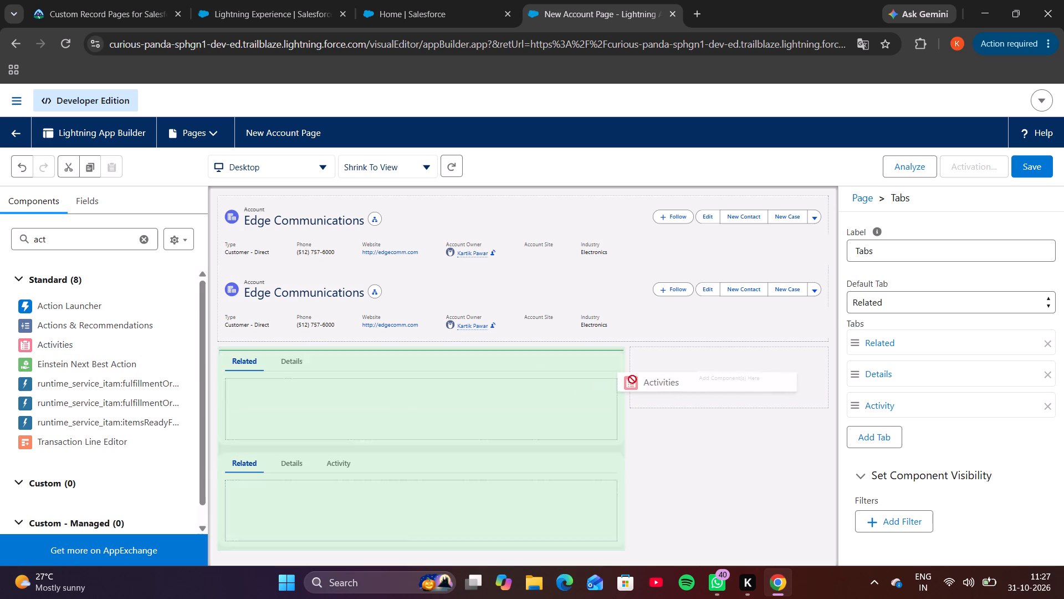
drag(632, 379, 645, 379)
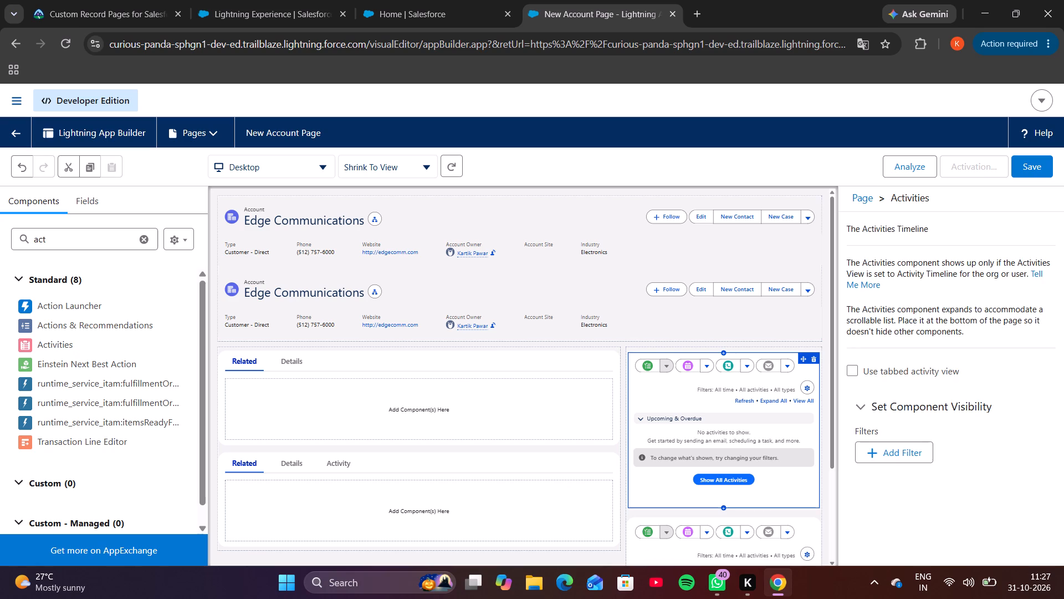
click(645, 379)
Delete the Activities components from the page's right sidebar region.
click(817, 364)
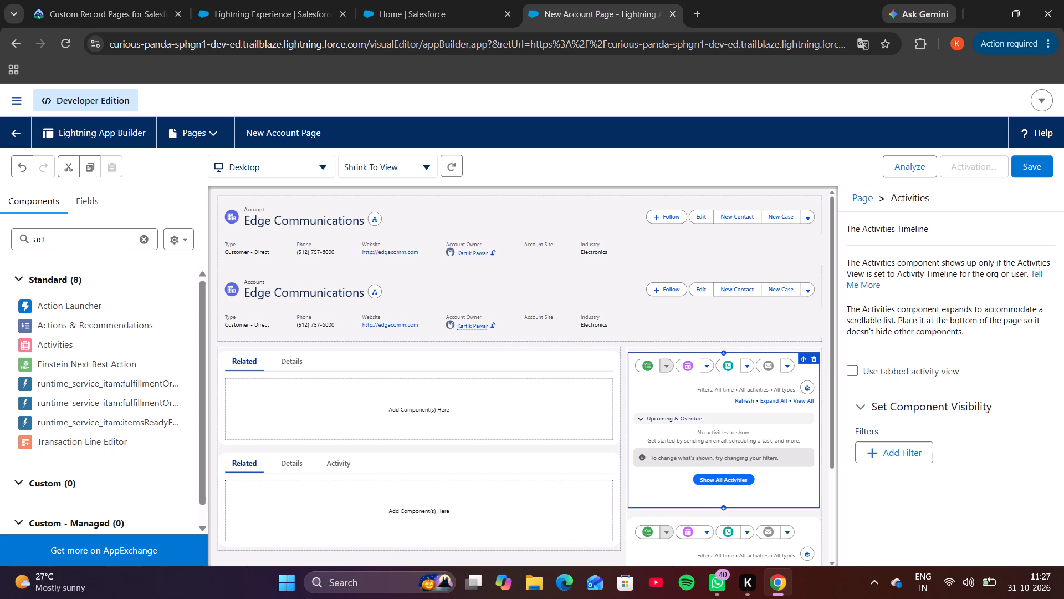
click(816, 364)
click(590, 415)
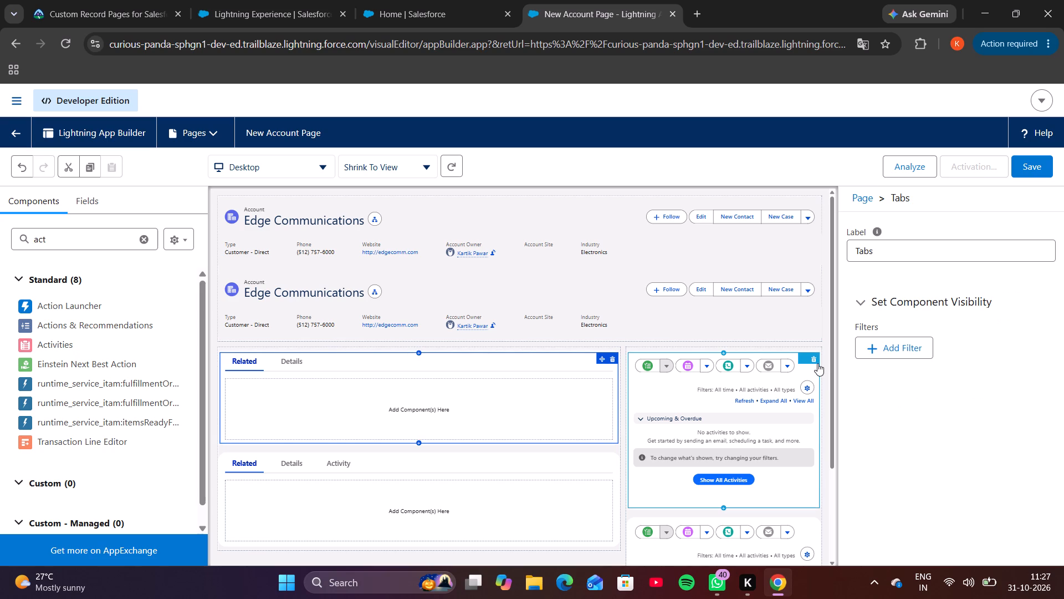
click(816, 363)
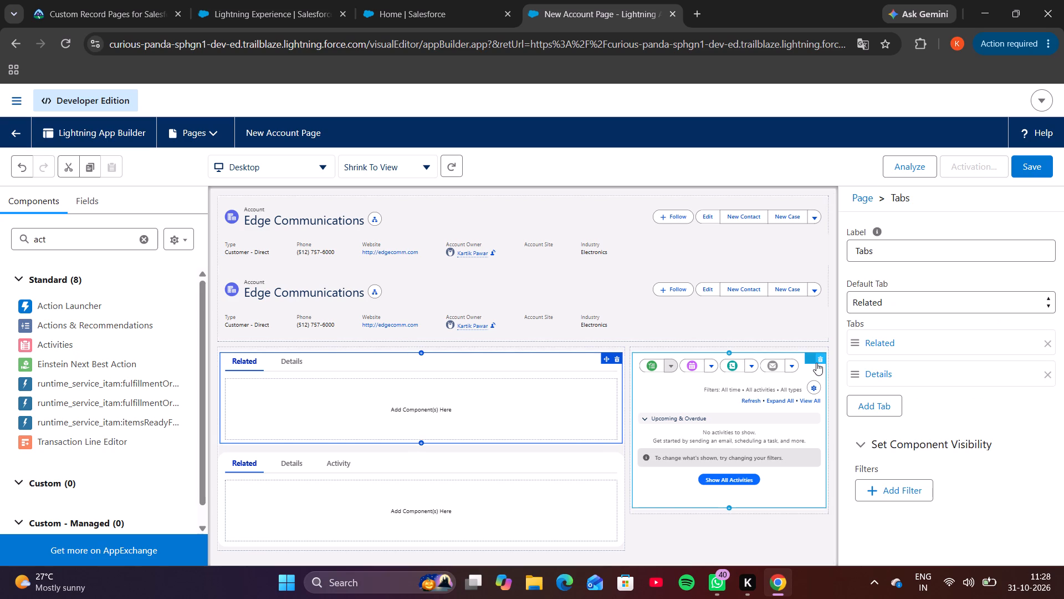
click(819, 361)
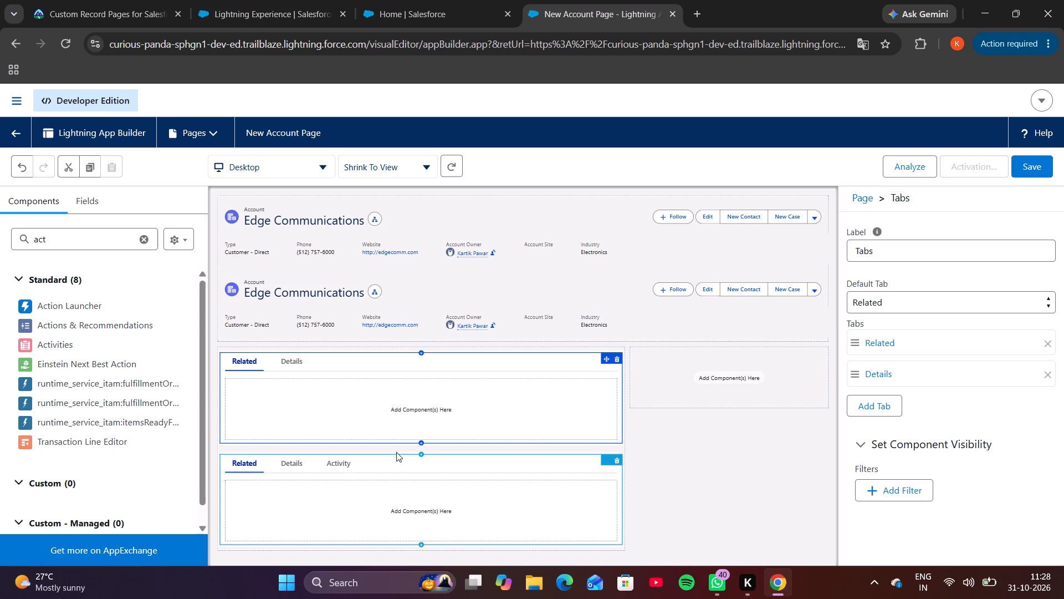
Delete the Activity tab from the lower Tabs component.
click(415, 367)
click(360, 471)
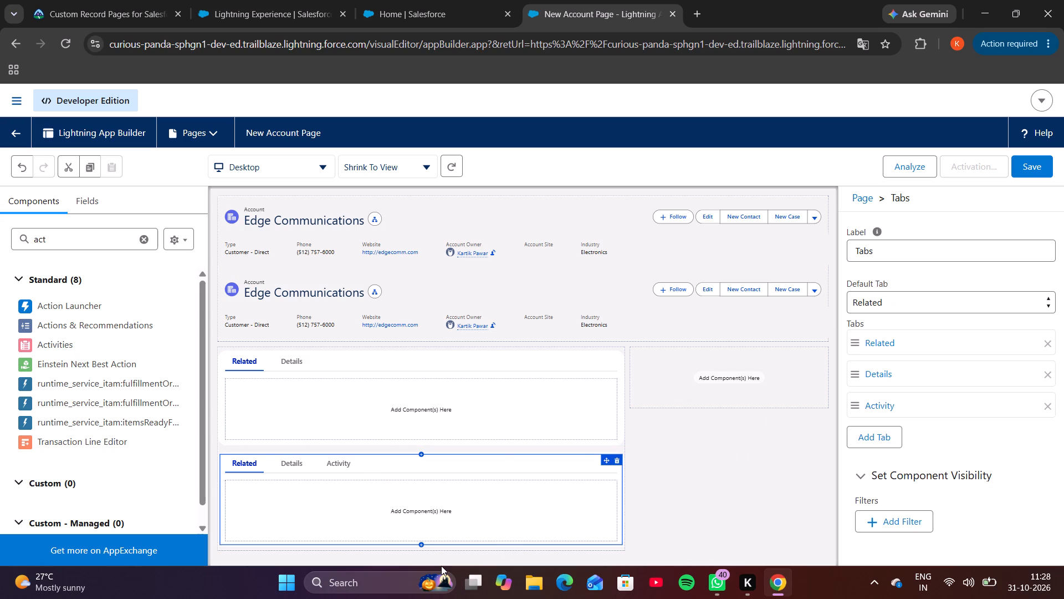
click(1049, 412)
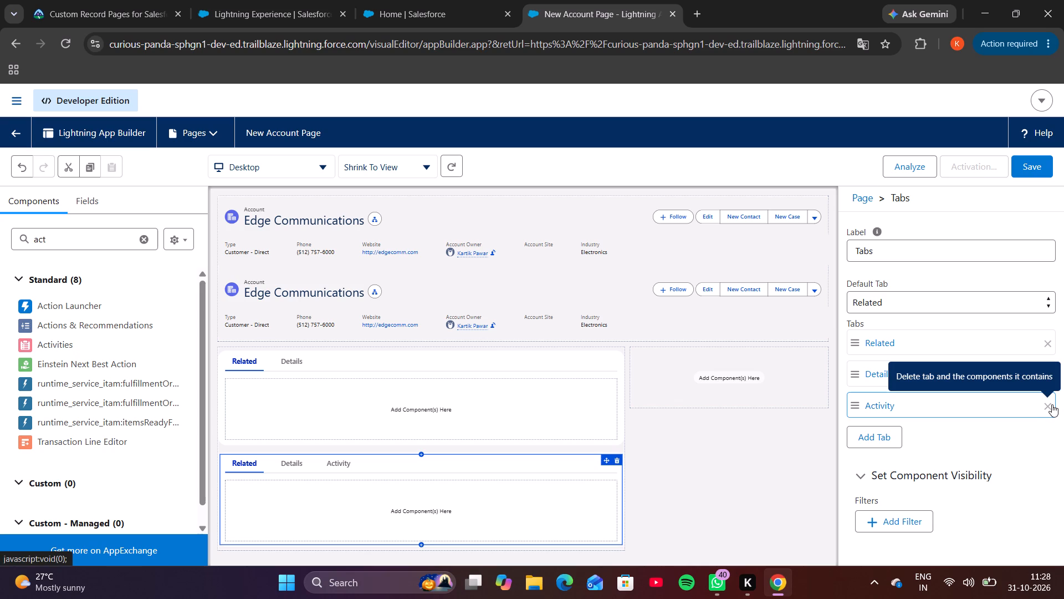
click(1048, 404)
Add a third tab to the upper Tabs component and label it Activity.
click(501, 429)
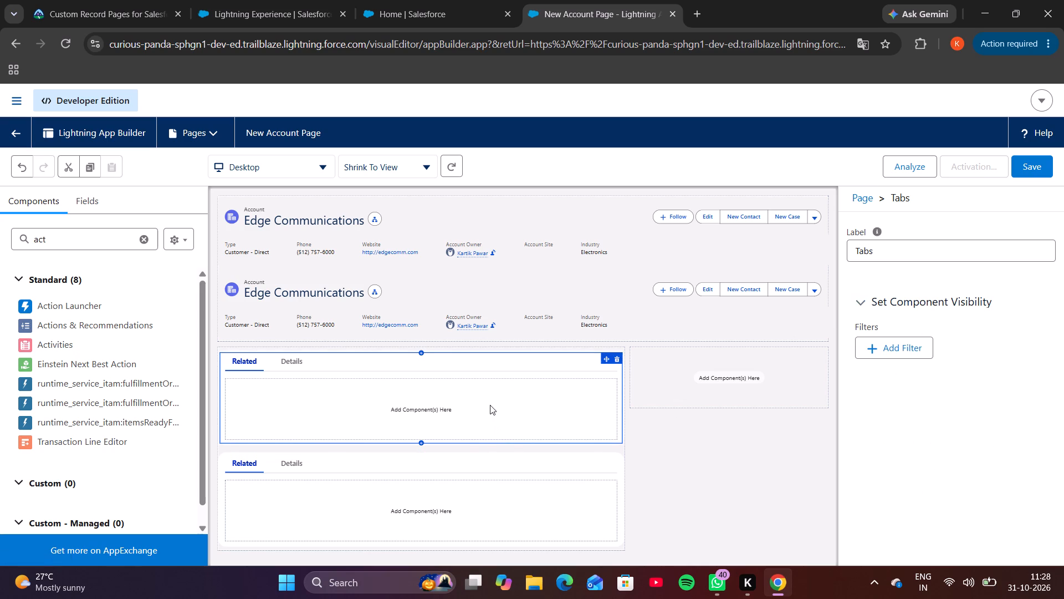
click(490, 405)
click(441, 389)
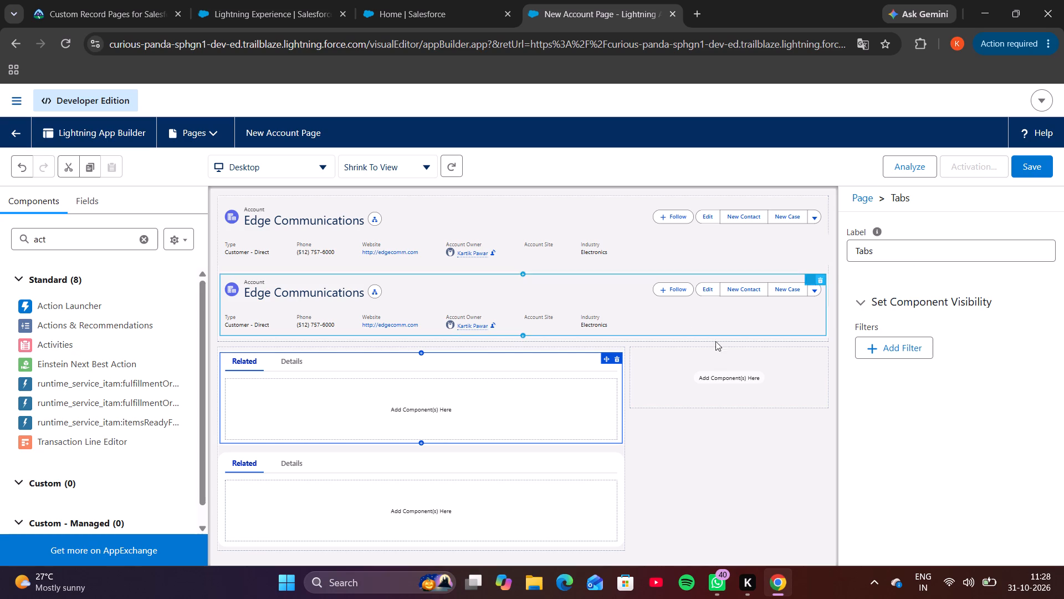
click(487, 504)
click(431, 411)
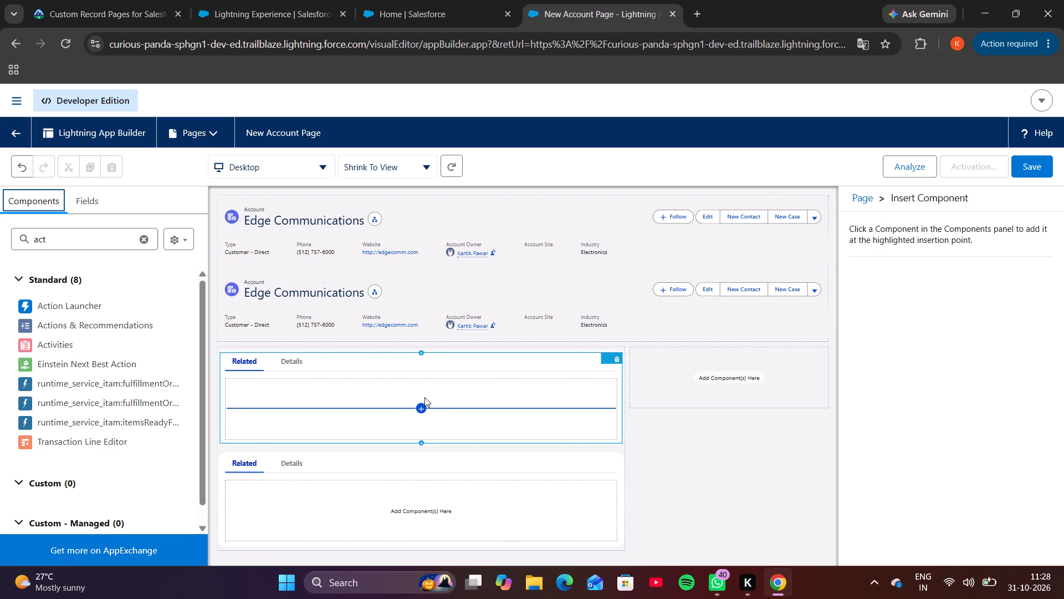
click(427, 369)
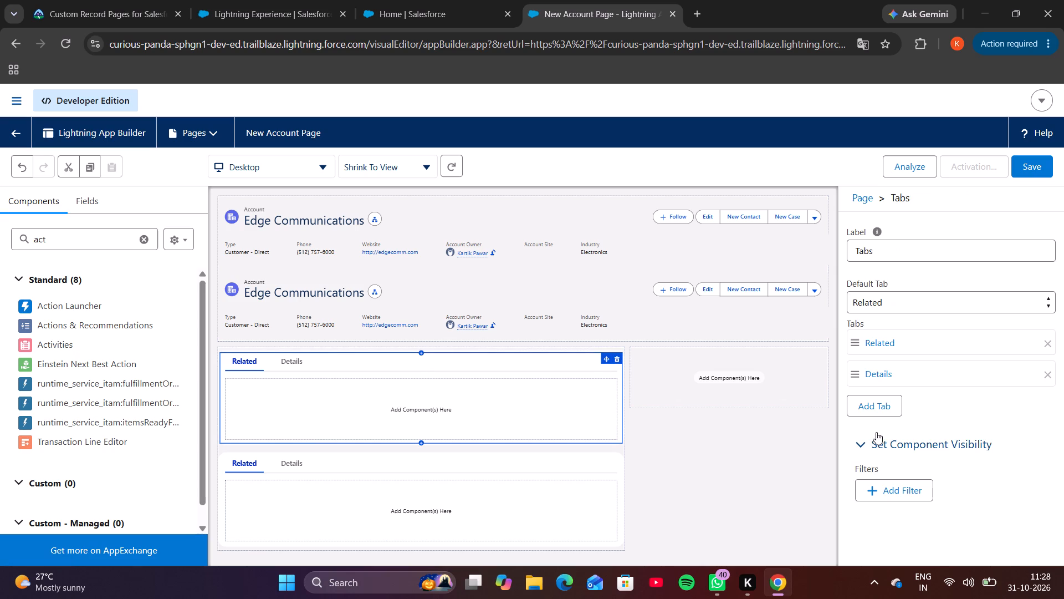
click(889, 408)
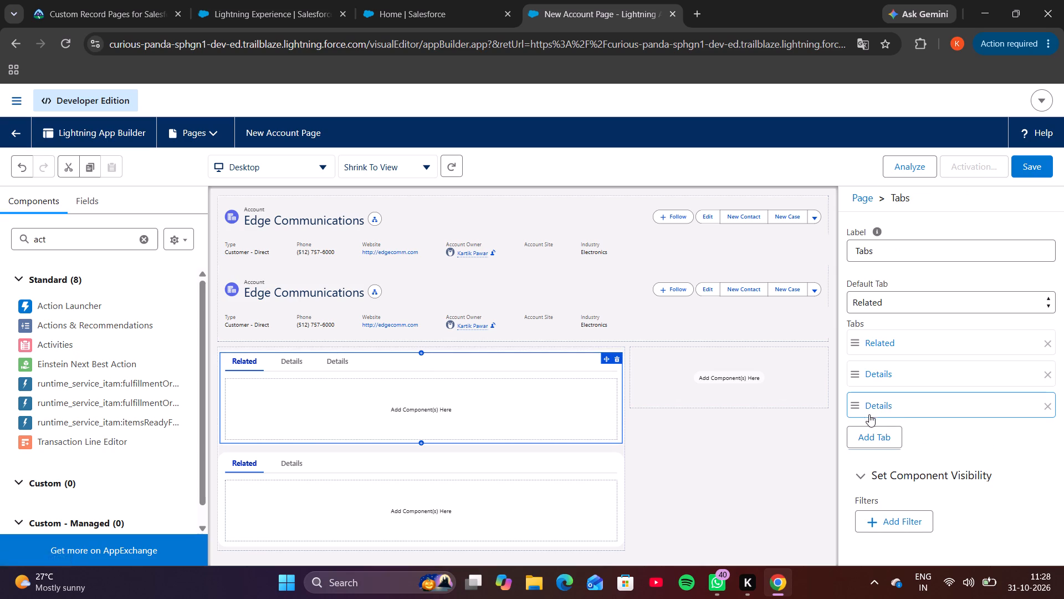
click(869, 410)
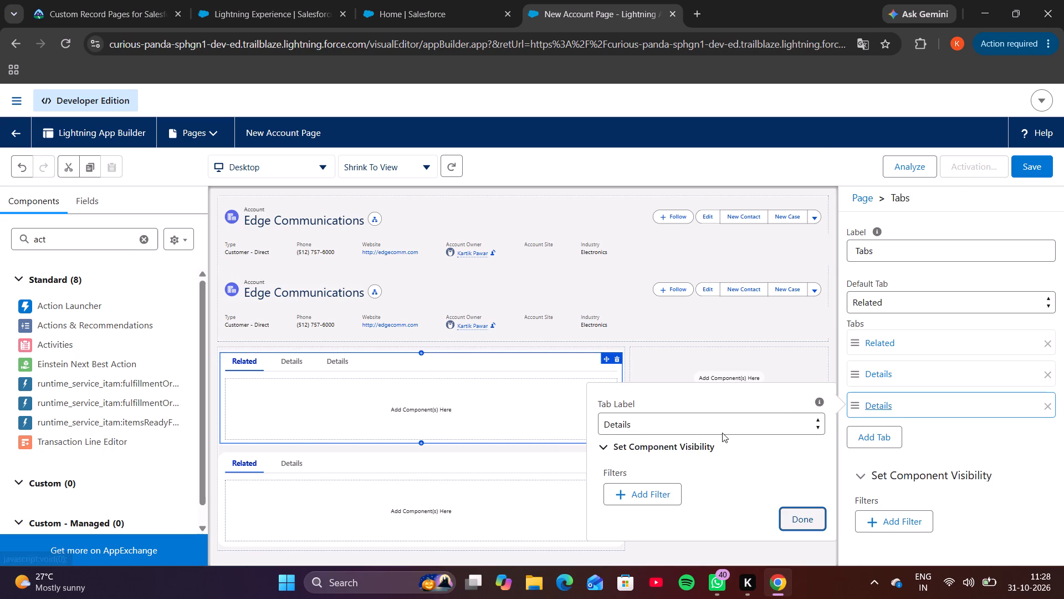
click(722, 433)
scroll(371, 291, up, 14)
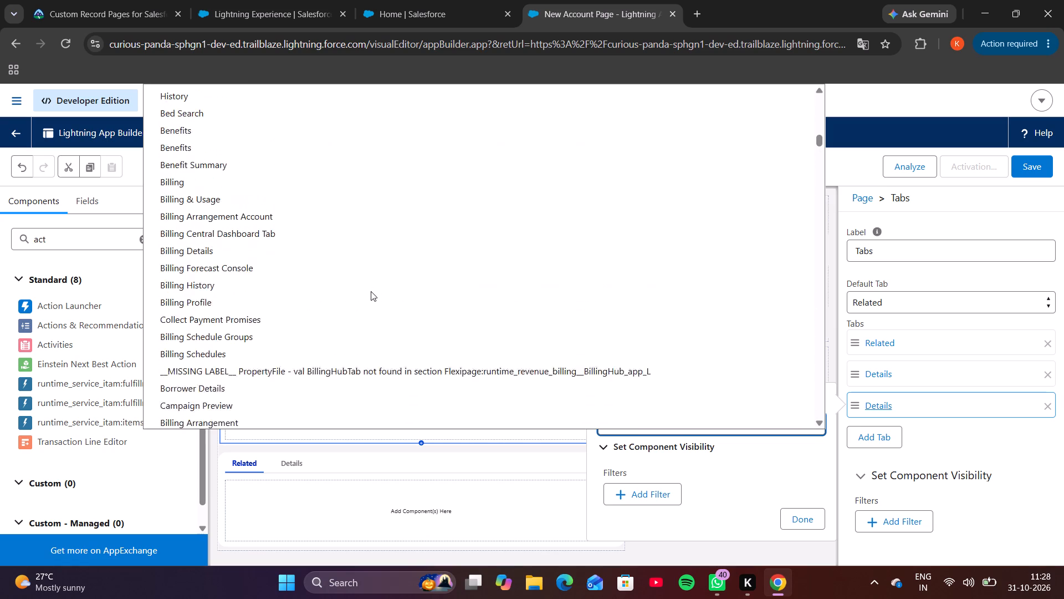
scroll(371, 291, up, 13)
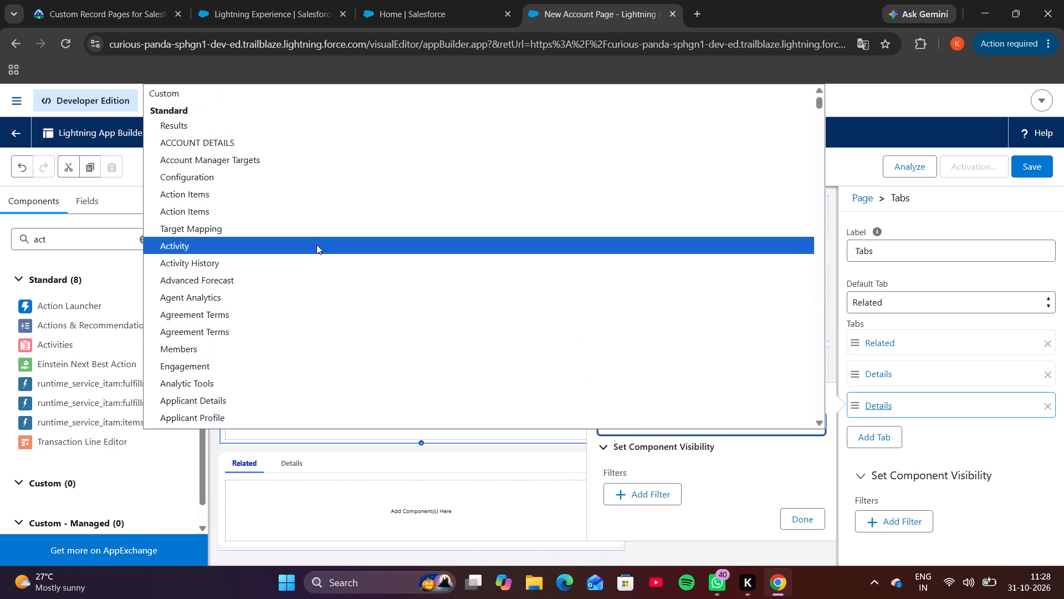
click(316, 245)
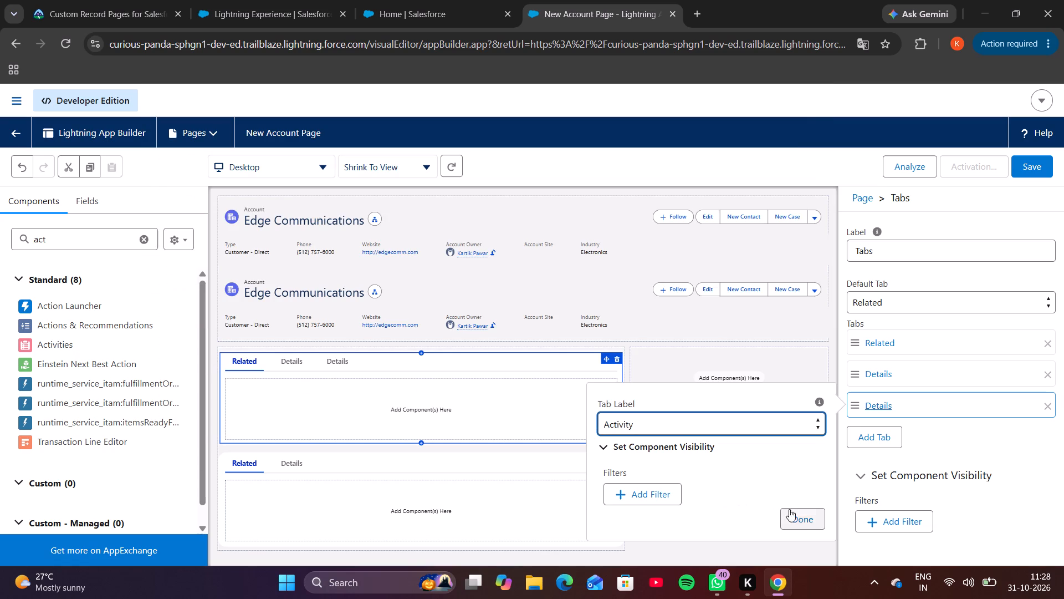
click(802, 514)
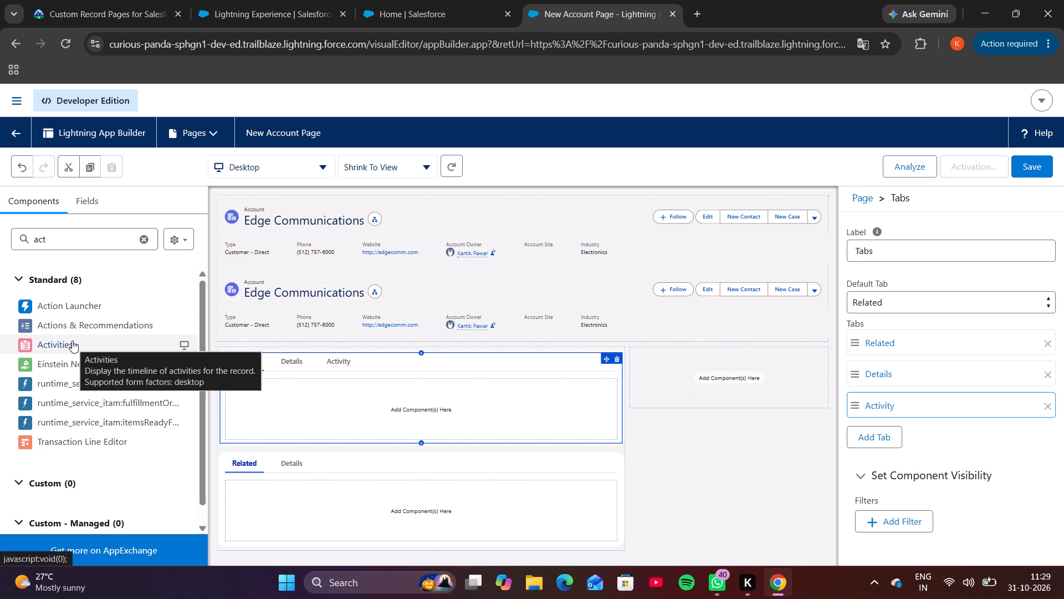
Add the Activities component to the Related tab of the upper Tabs component.
drag(72, 341, 283, 404)
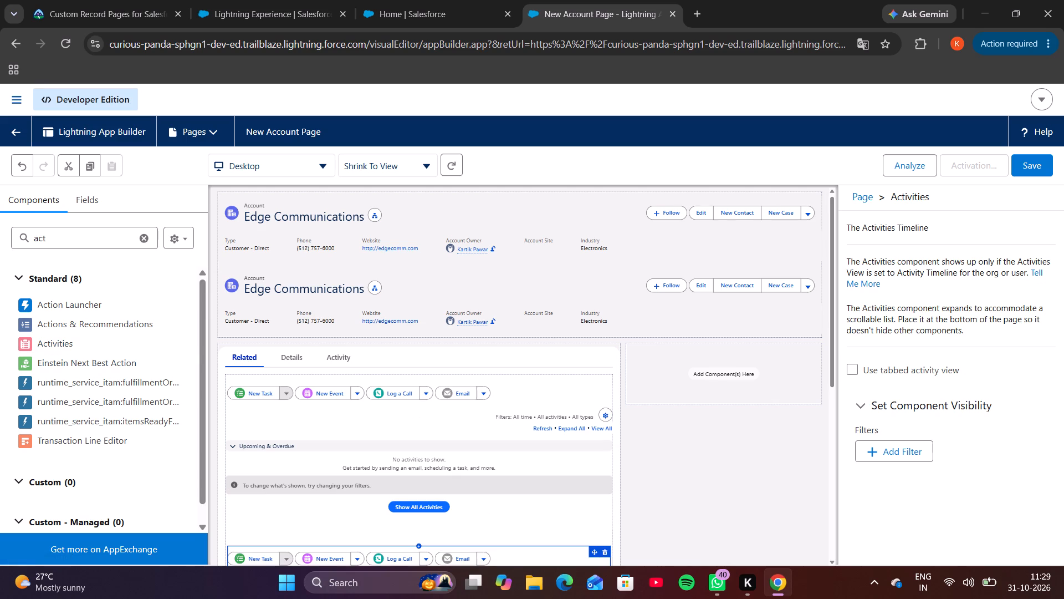
Search the components for "reco" and add Record Detail to the Details tab of the upper Tabs component.
key(BackSpace)
key(BackSpace)
key(BackSpace)
key(BackSpace)
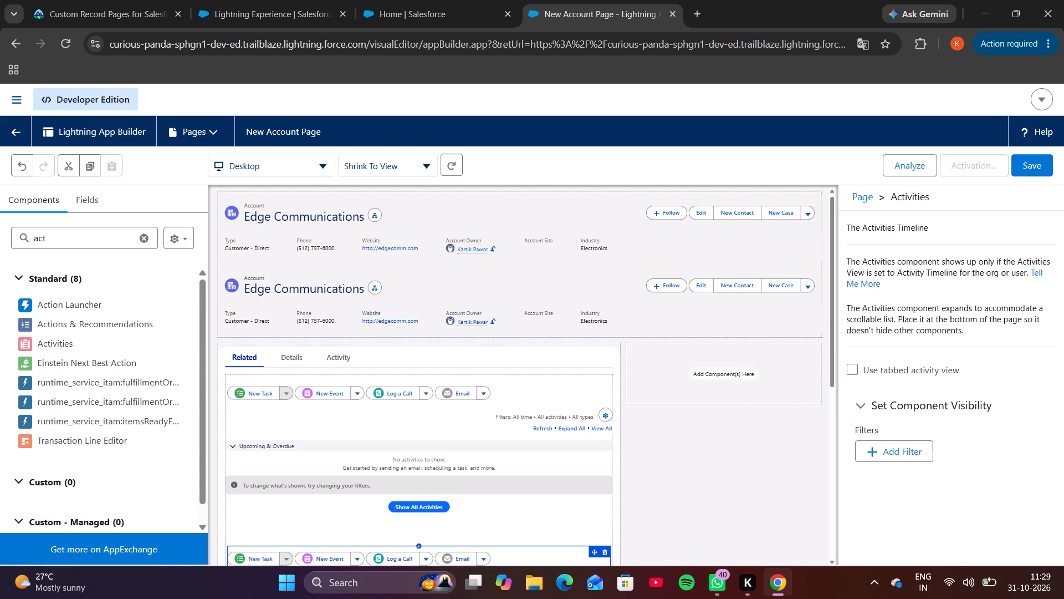
click(64, 240)
key(BackSpace)
key(BackSpace)
key(BackSpace)
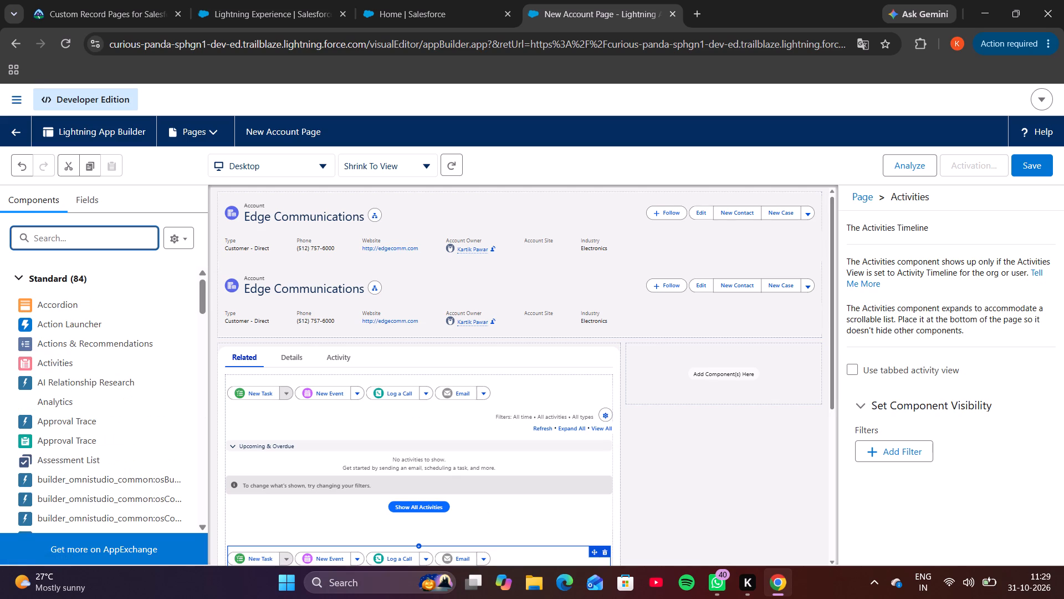
text(re)
text(co)
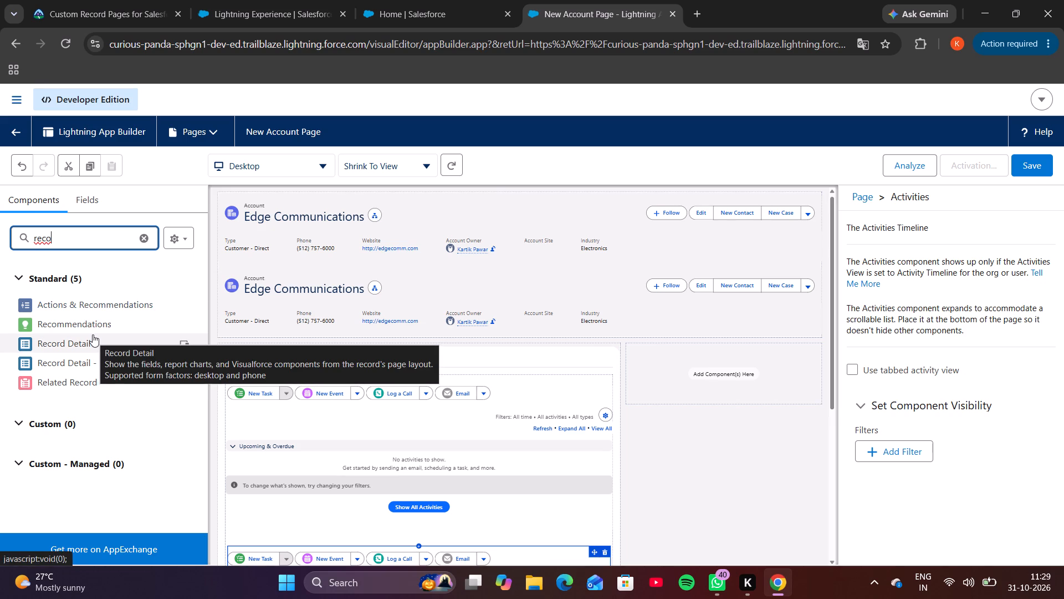
drag(90, 338, 161, 387)
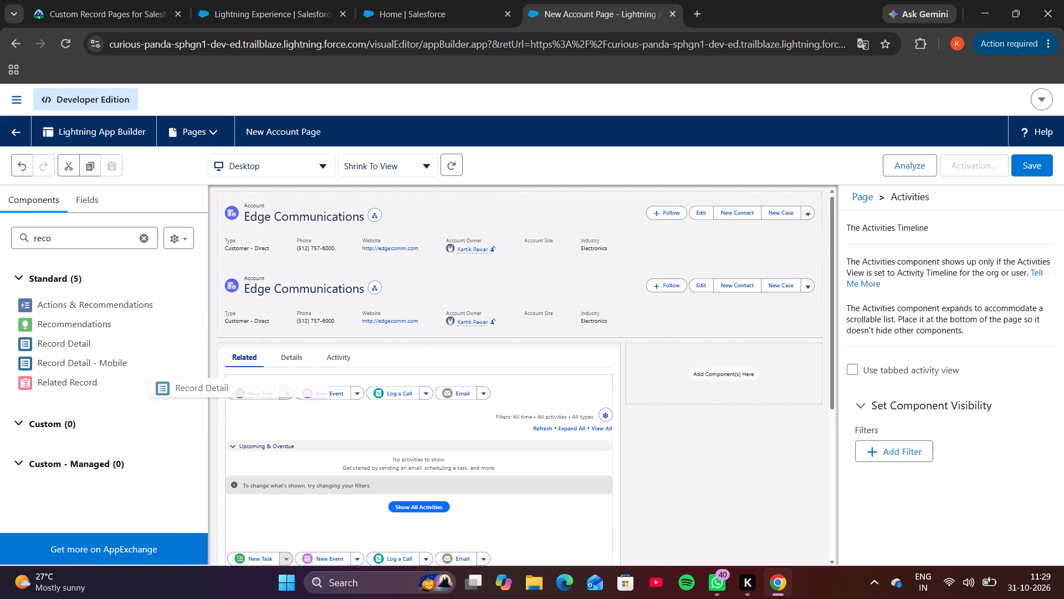
drag(161, 387, 177, 392)
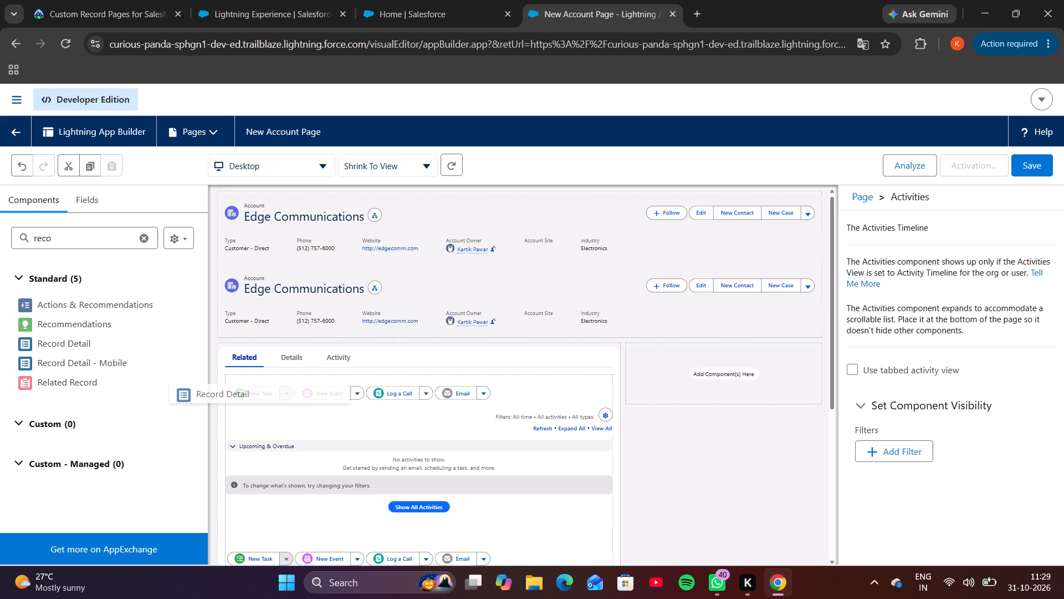
drag(177, 392, 103, 332)
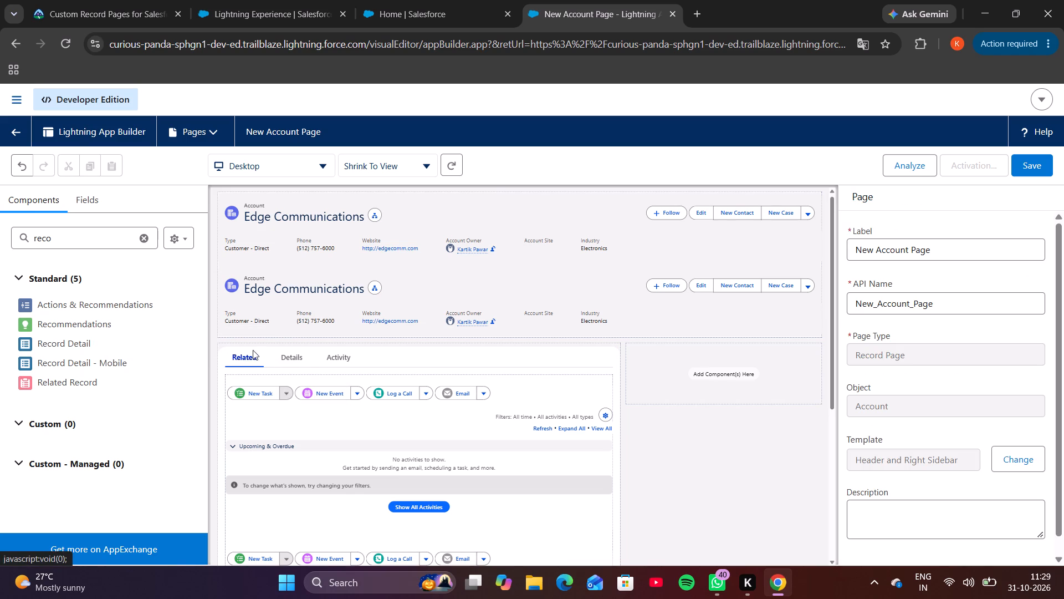
click(289, 358)
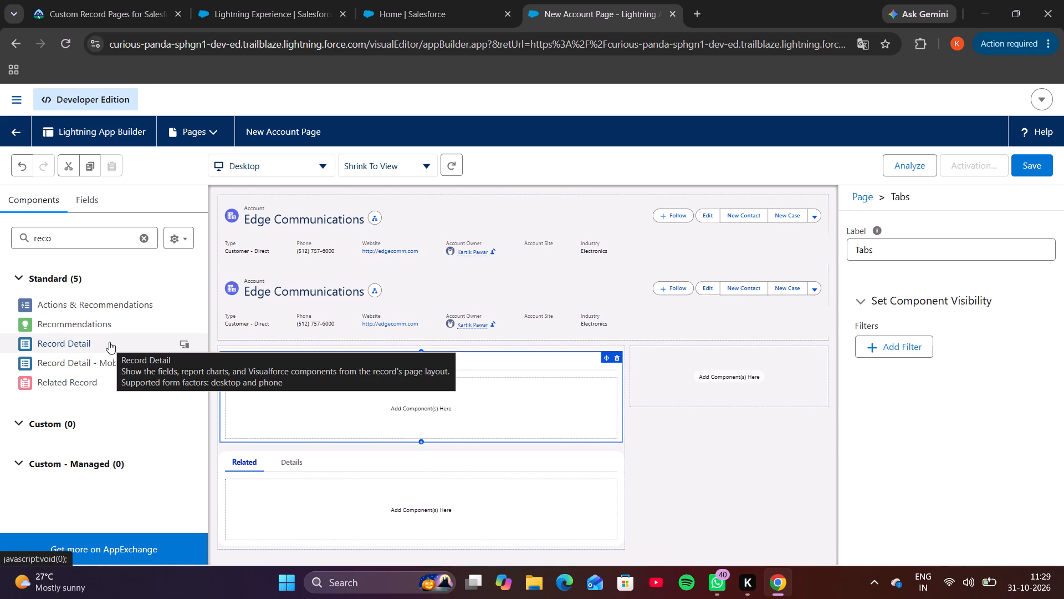
drag(109, 342, 299, 415)
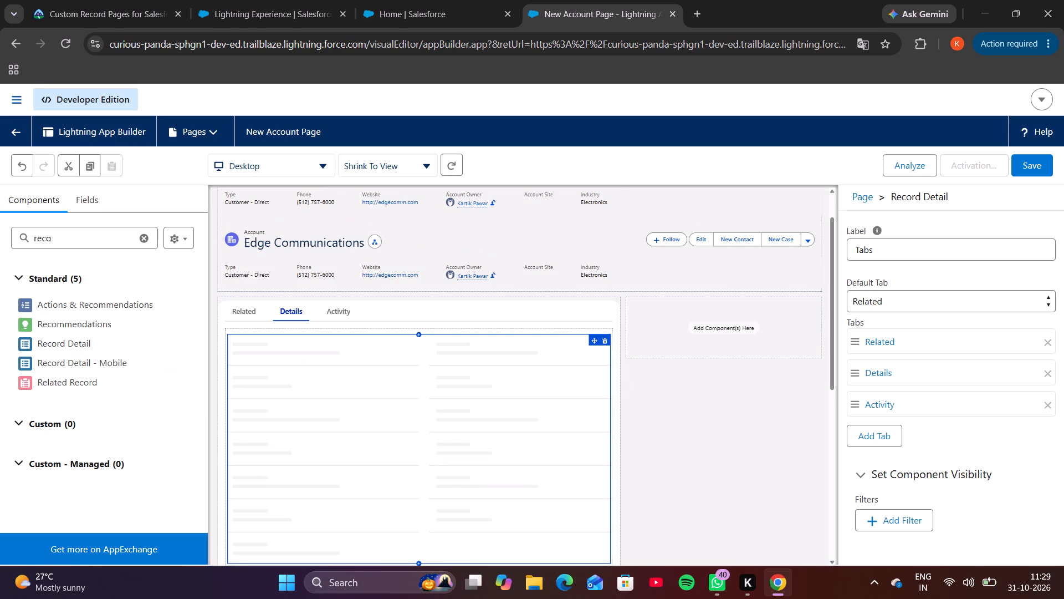
Find the Activities component and add it to the Activity tab of the upper Tabs component.
scroll(361, 304, up, 1)
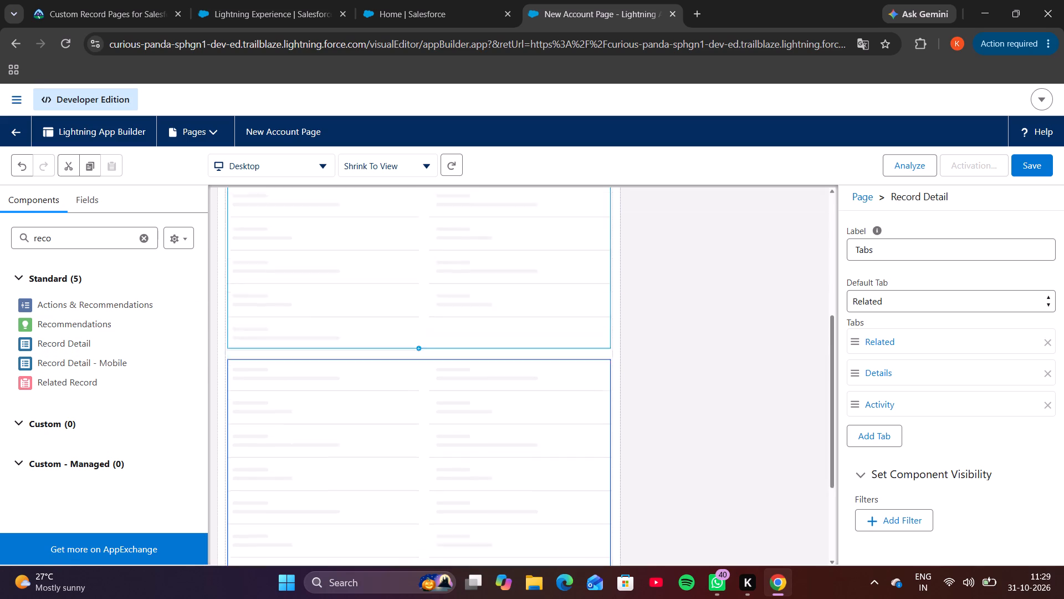
scroll(361, 304, up, 7)
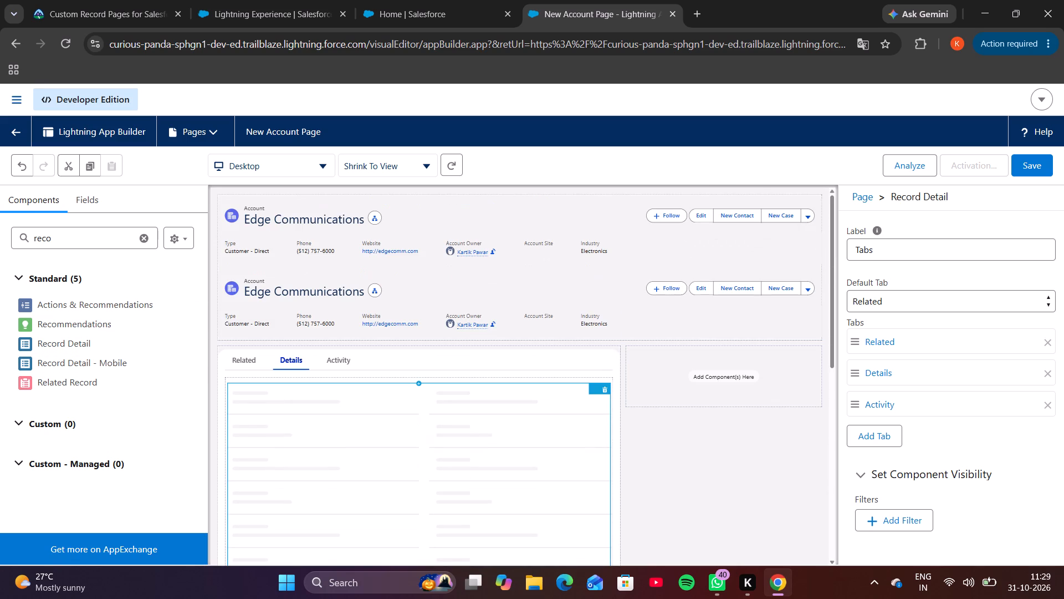
click(345, 356)
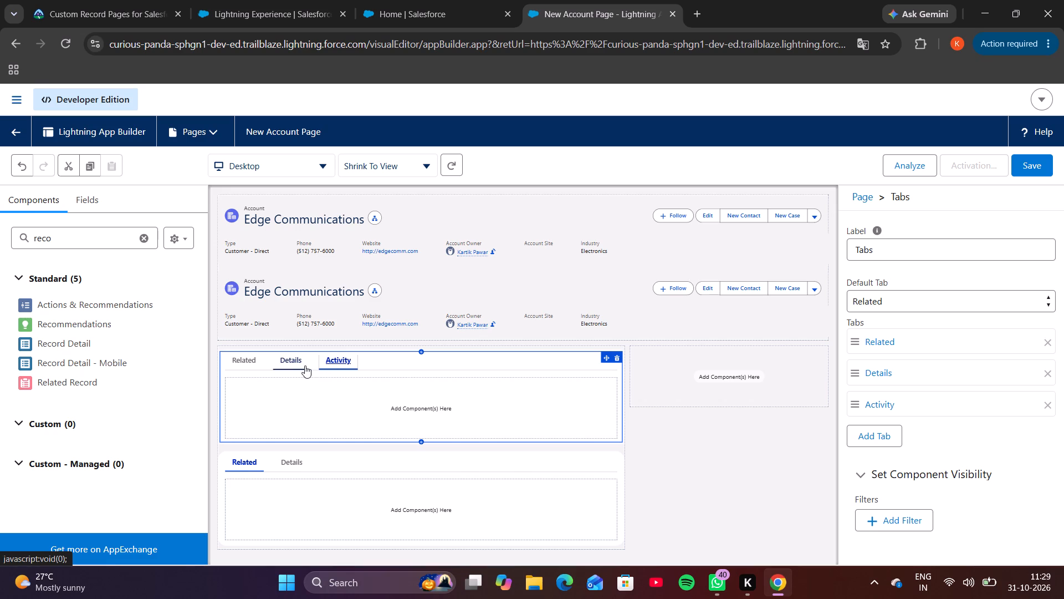
click(85, 235)
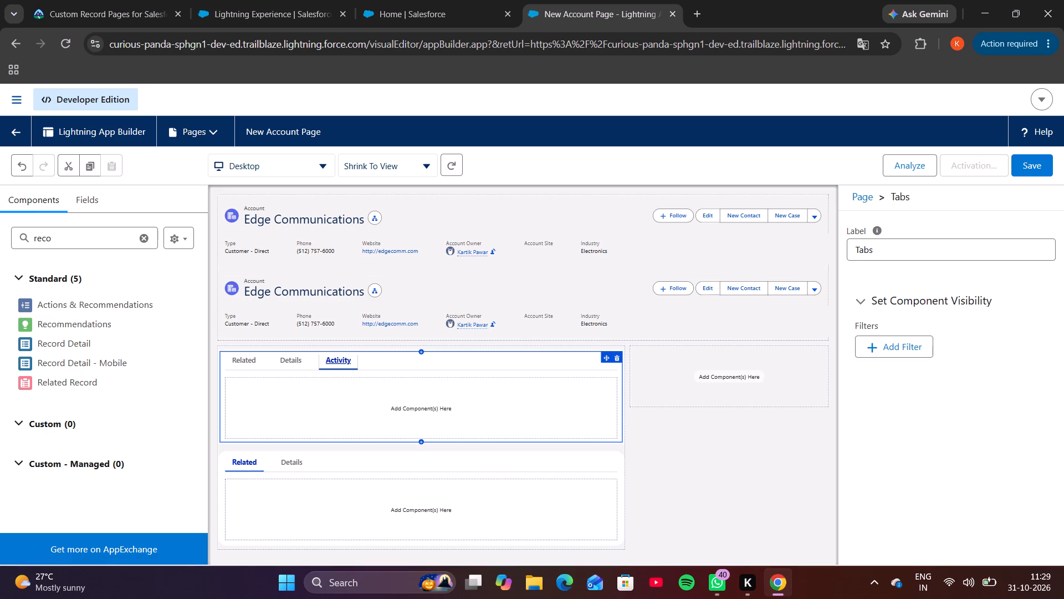
key(BackSpace)
key(BackSpace)
key(BackSpace)
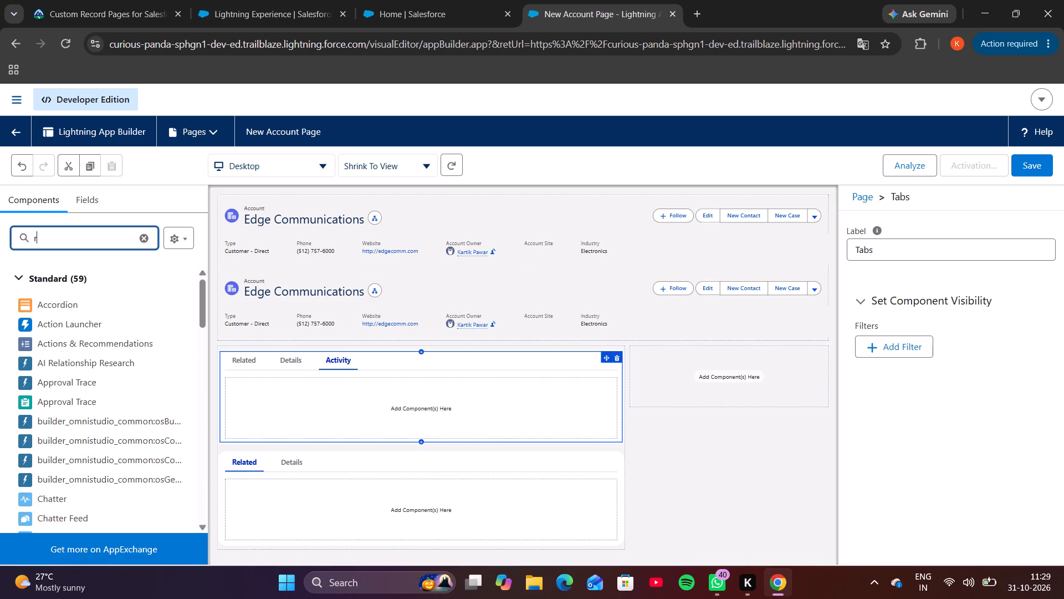
key(BackSpace)
key(a)
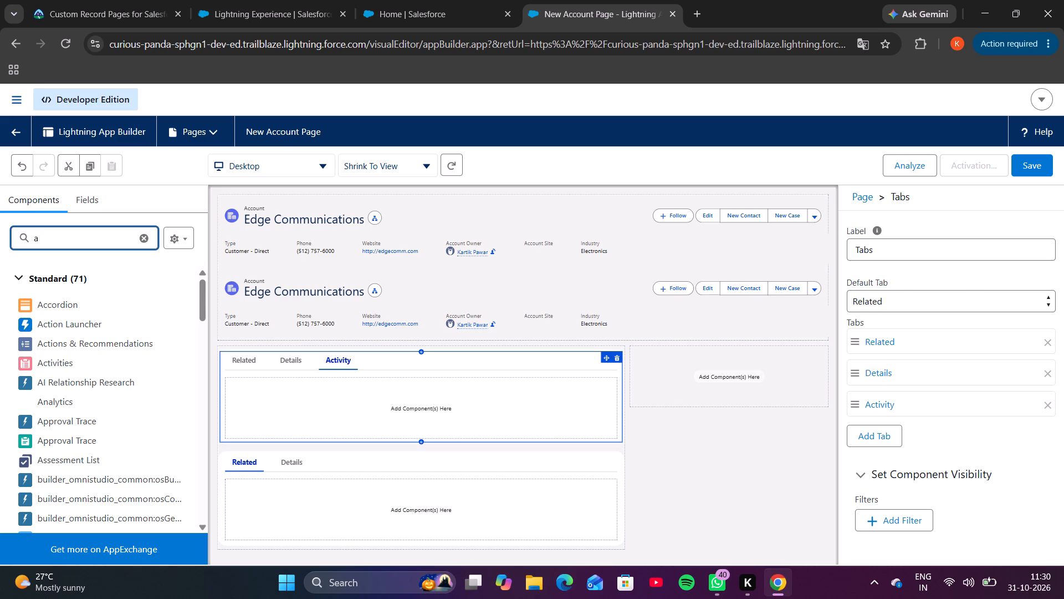
click(240, 359)
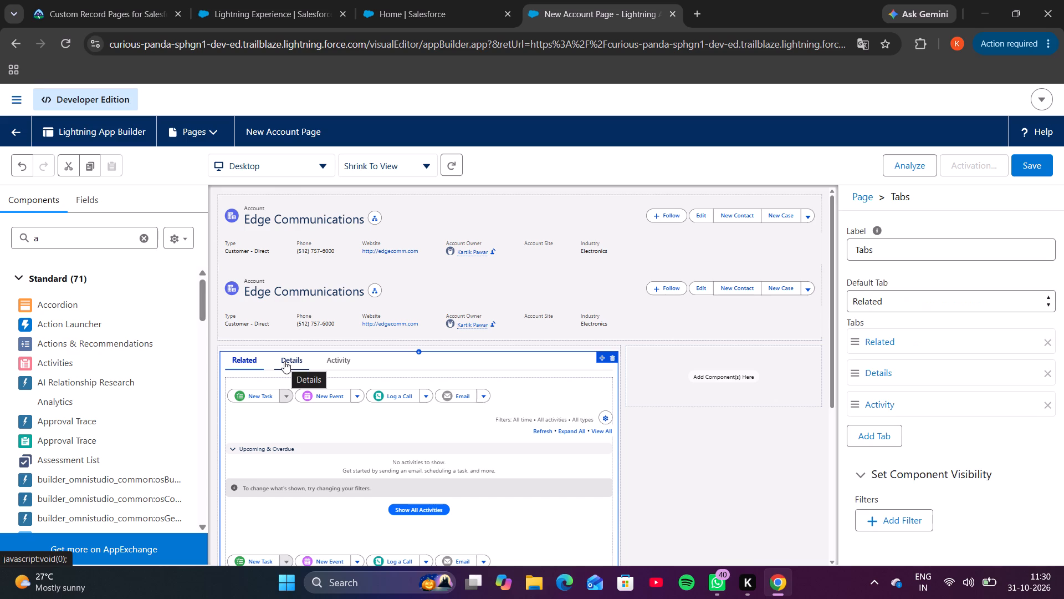
click(323, 361)
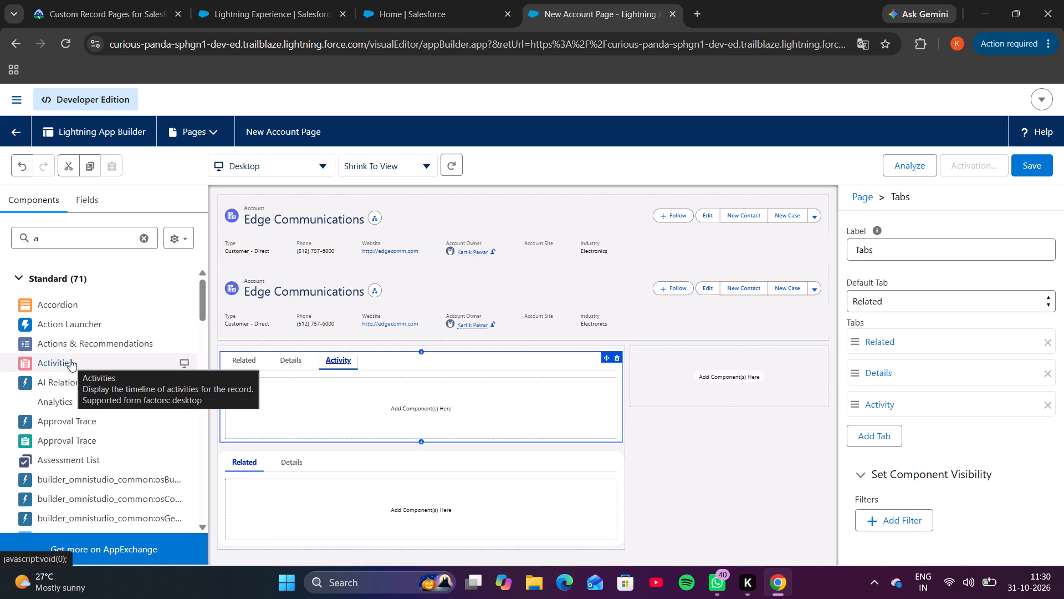
drag(70, 359, 304, 409)
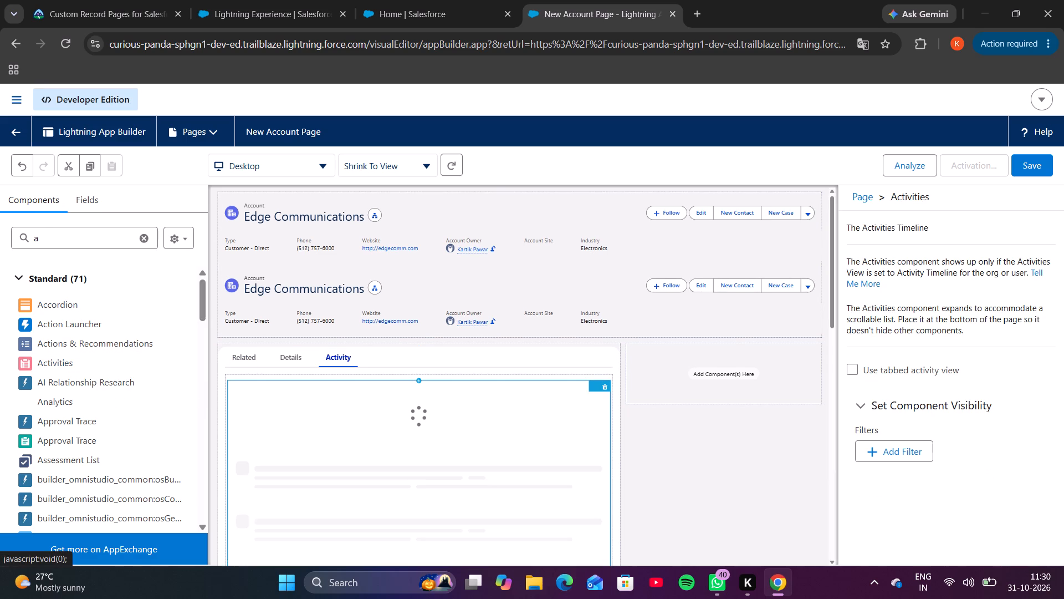
Show the contents of the Details tab in the upper Tabs component.
click(294, 365)
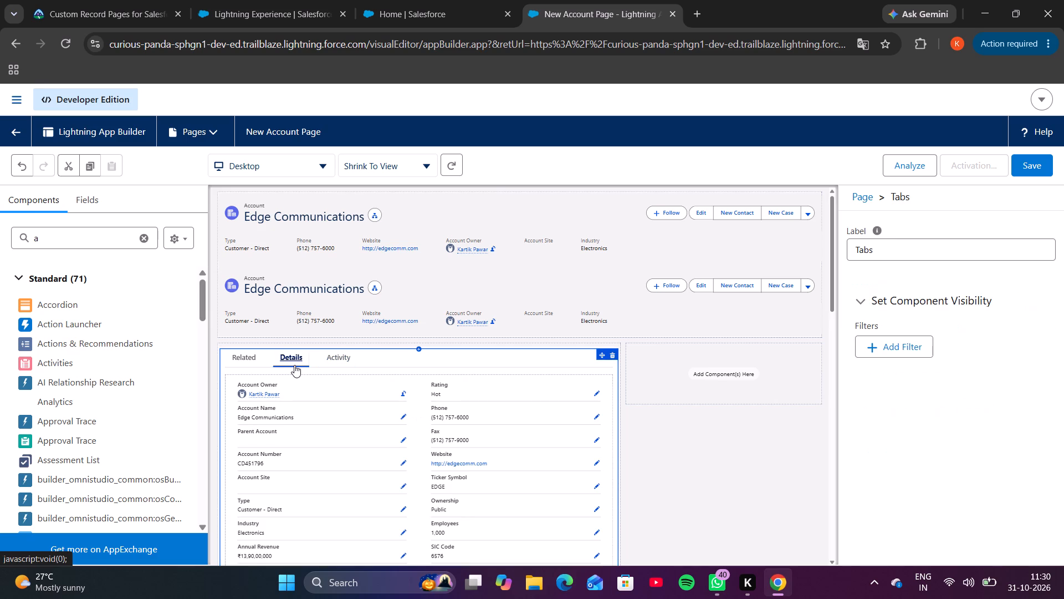
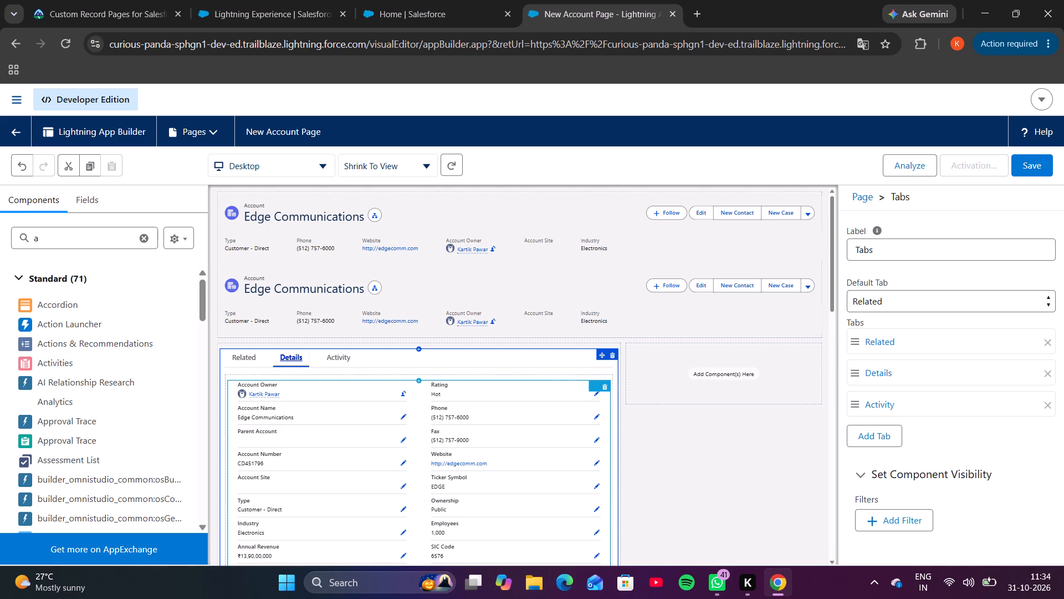
Remove both Activities components from the Related tab of the upper Tabs component.
click(338, 363)
click(249, 352)
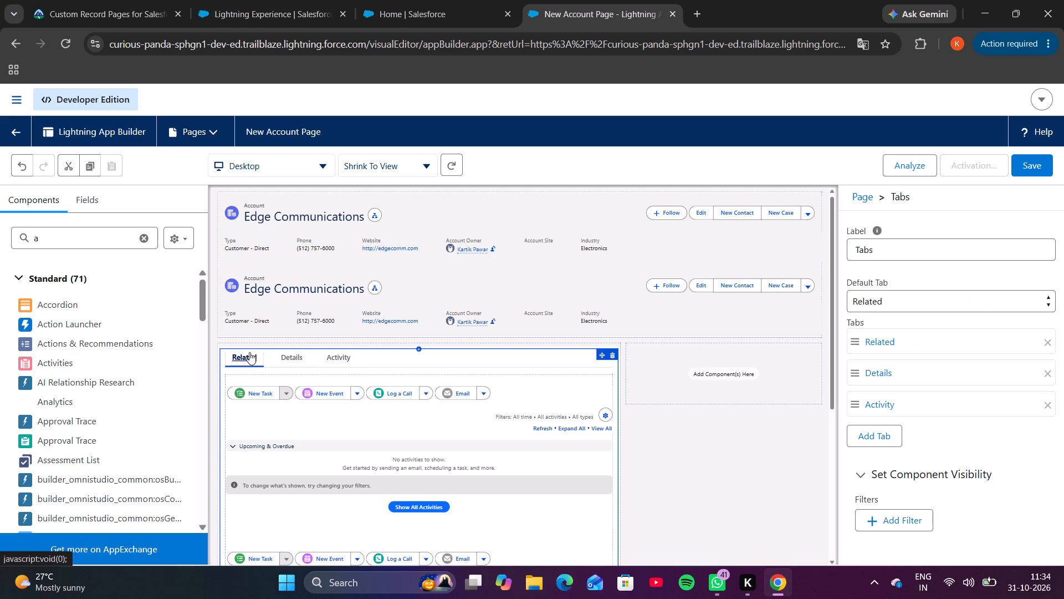
click(610, 391)
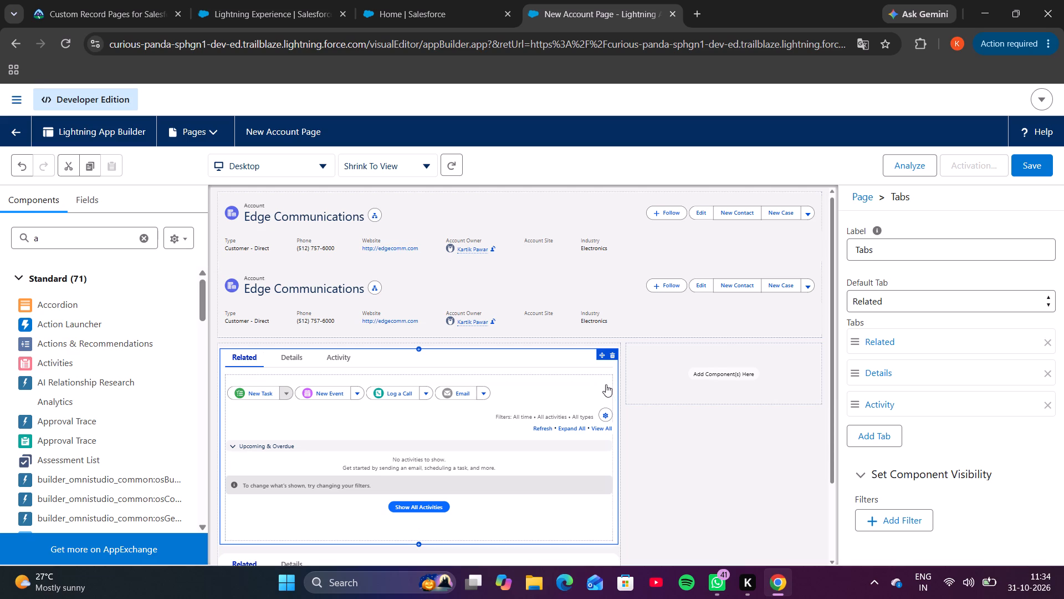
click(606, 384)
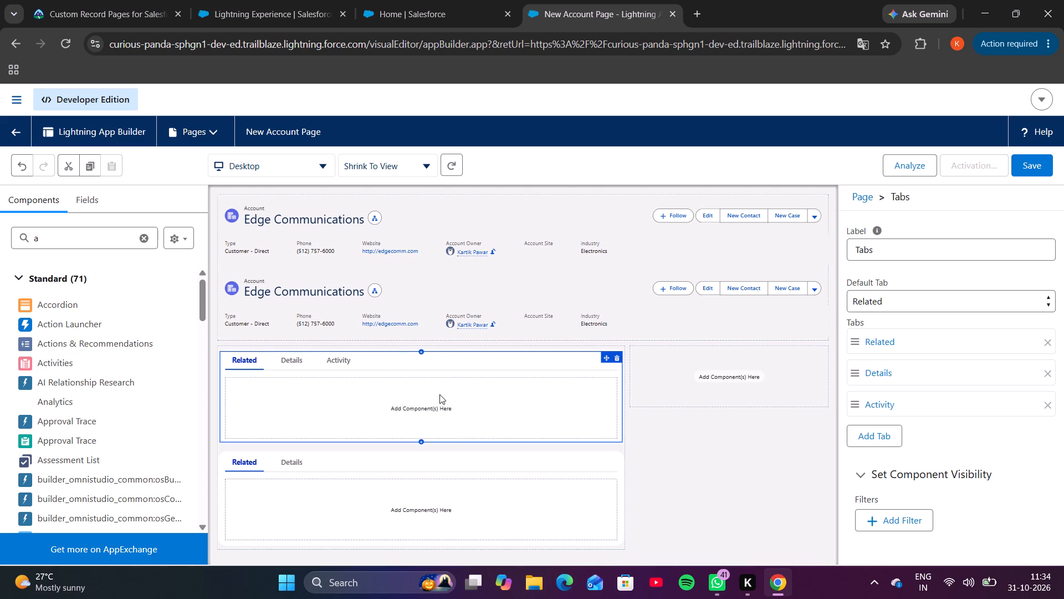
Search the components for "rel" and add Related Lists to the Related tab of the upper Tabs component.
click(84, 237)
key(BackSpace)
key(BackSpace)
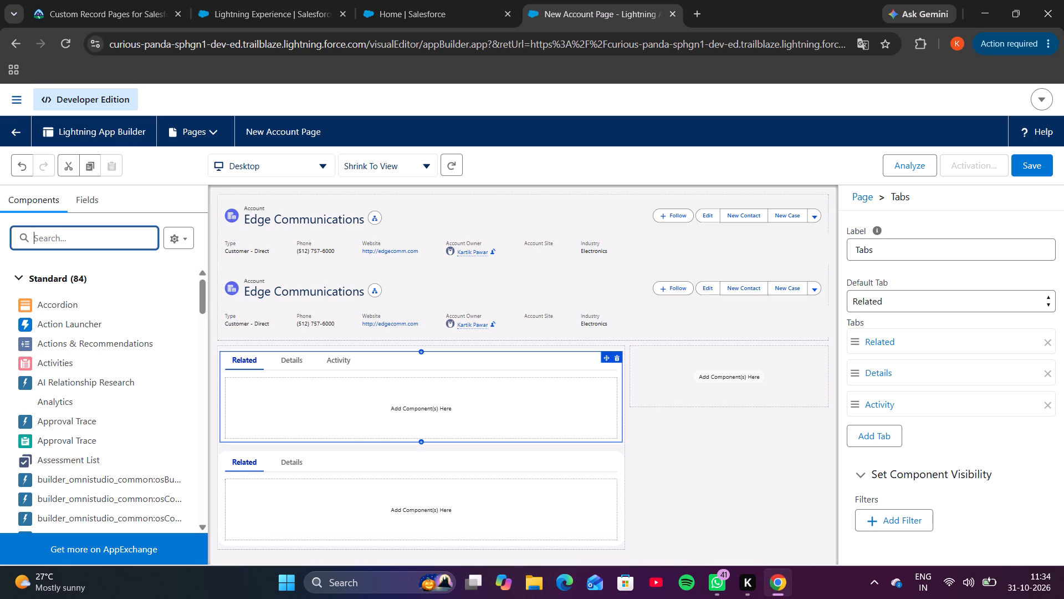
text(re)
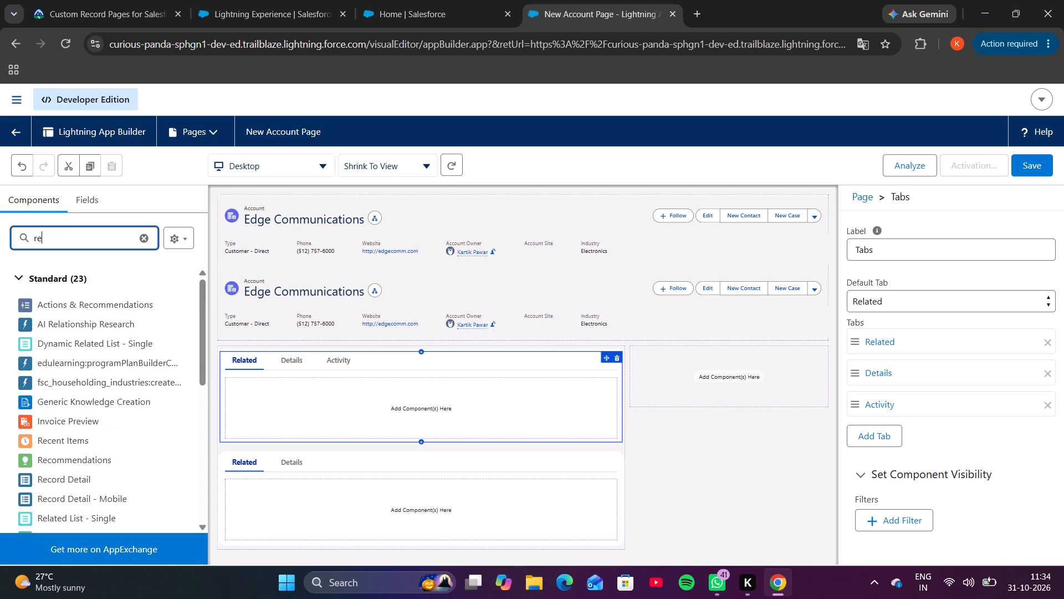
key(l)
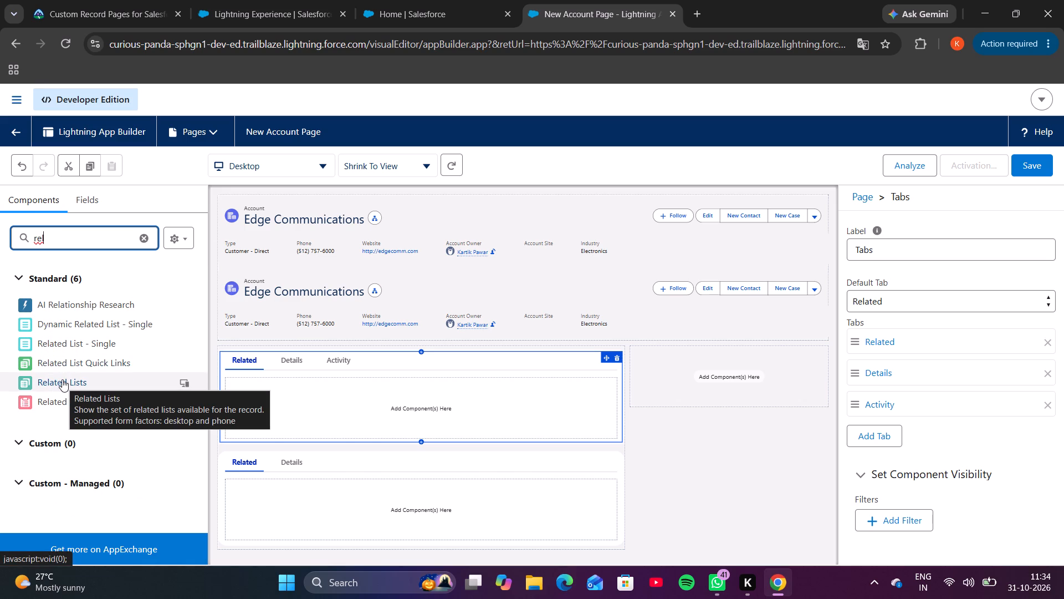
drag(62, 379, 232, 404)
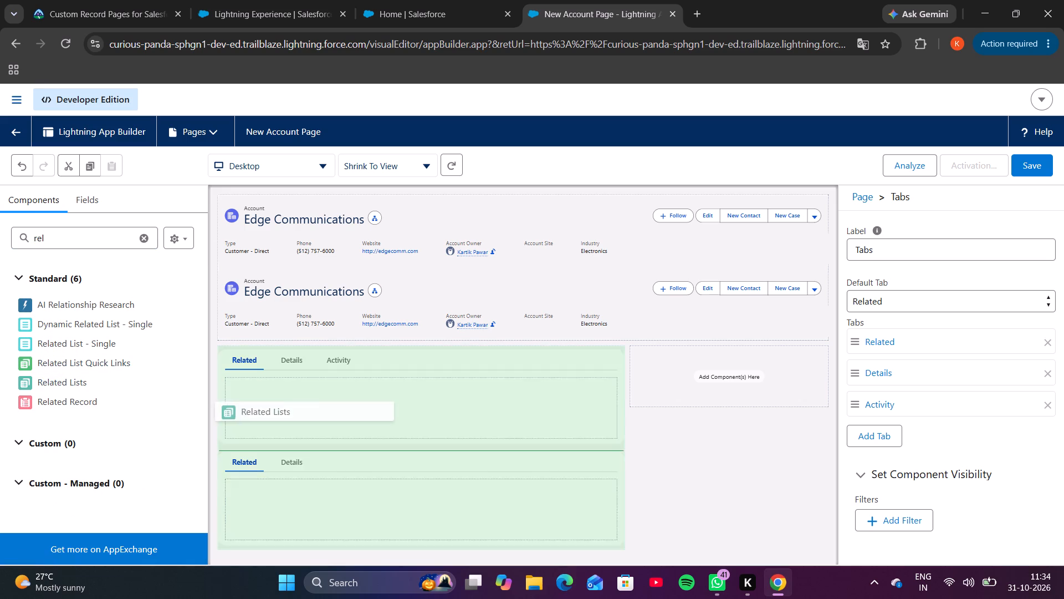
drag(232, 404, 280, 395)
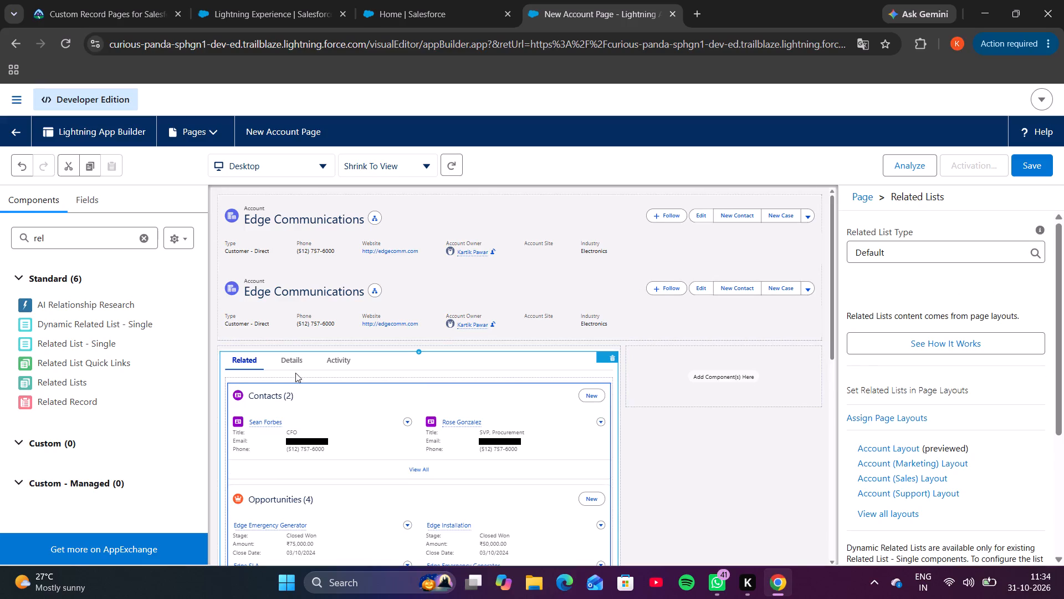
Review the Details and Activity tabs of the upper Tabs component and save the New Account Page.
click(290, 359)
click(342, 357)
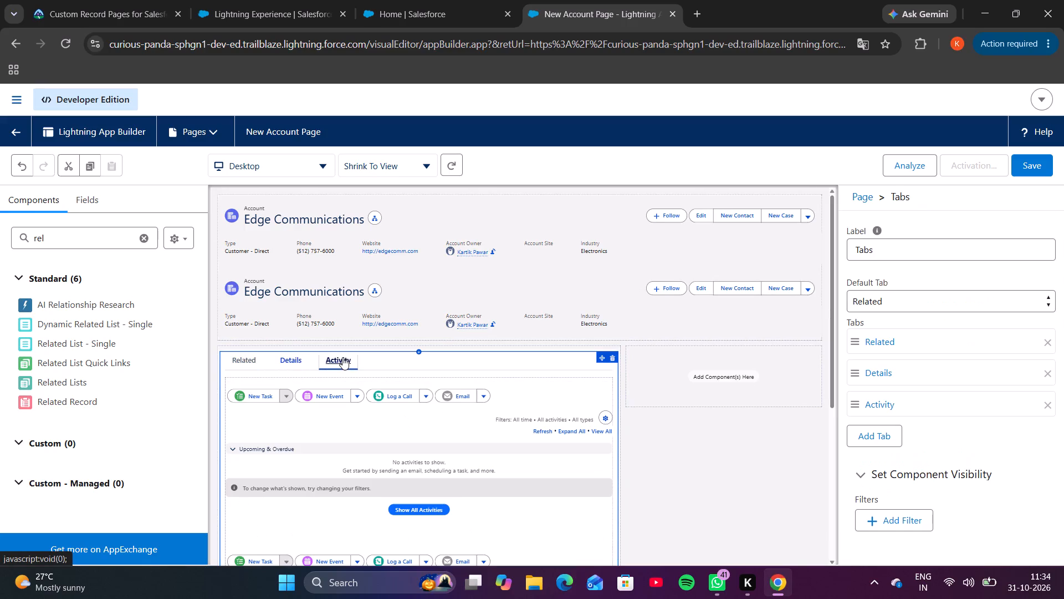
click(1037, 164)
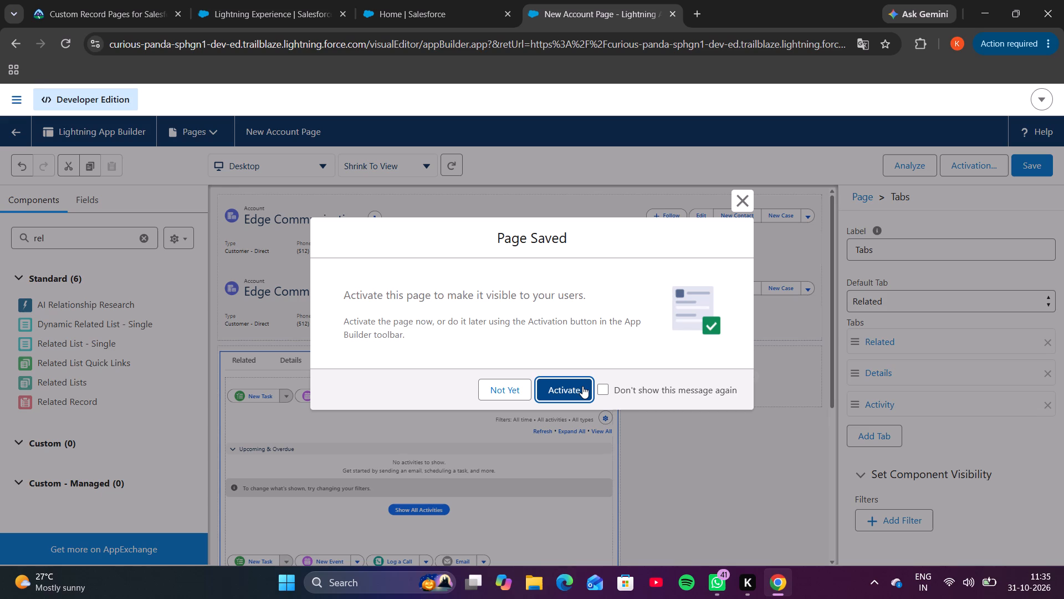
Activate the New Account Page as the org default for the Desktop and phone form factors.
click(582, 386)
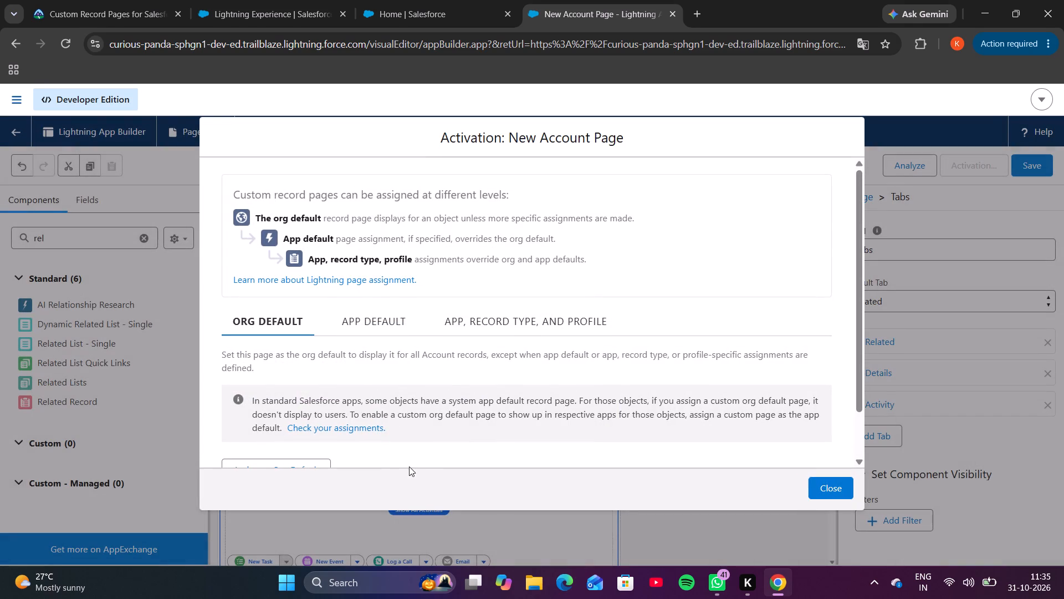
scroll(392, 412, down, 1)
click(309, 419)
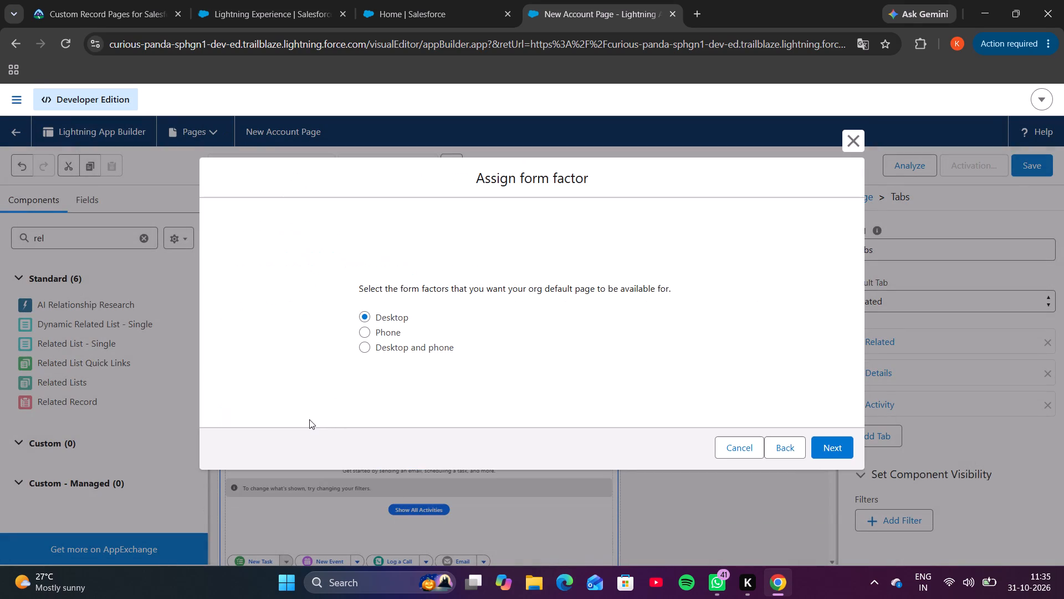
click(368, 344)
click(830, 450)
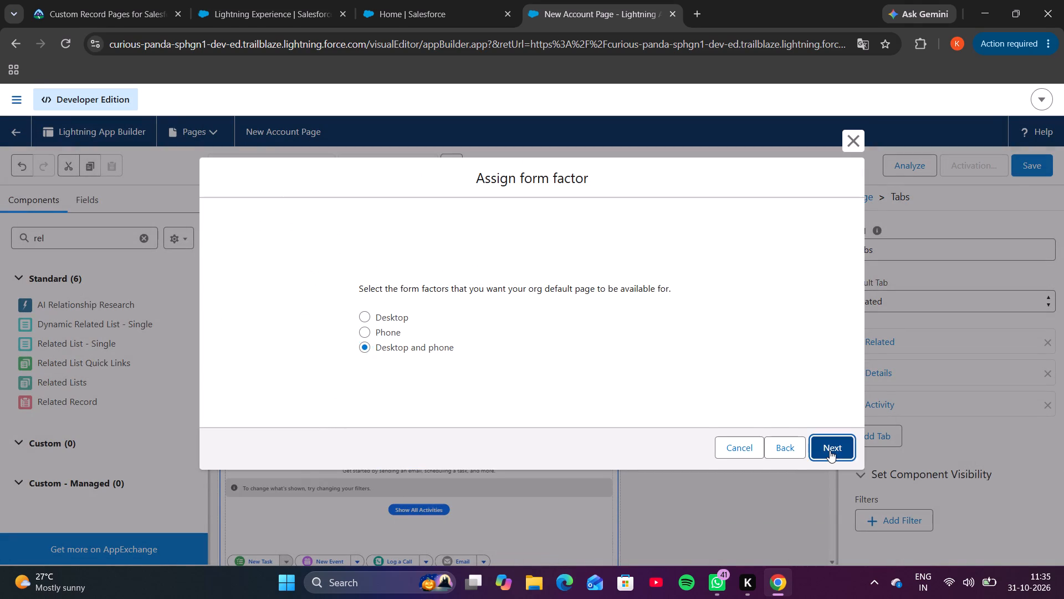
click(836, 413)
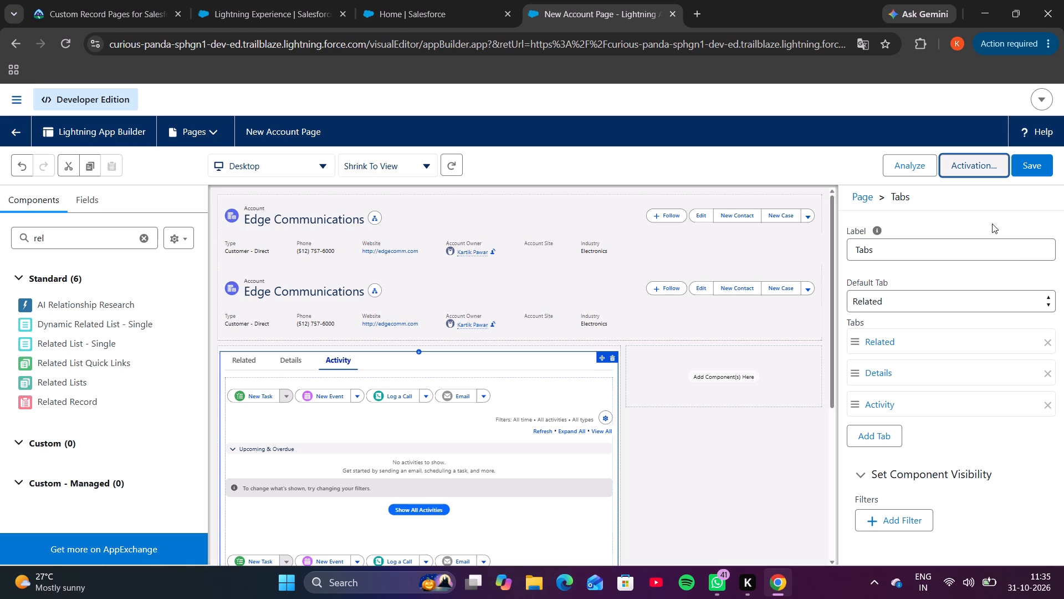
Leave the page editor and close the three Salesforce org browser tabs, keeping only the Trailhead one.
click(11, 40)
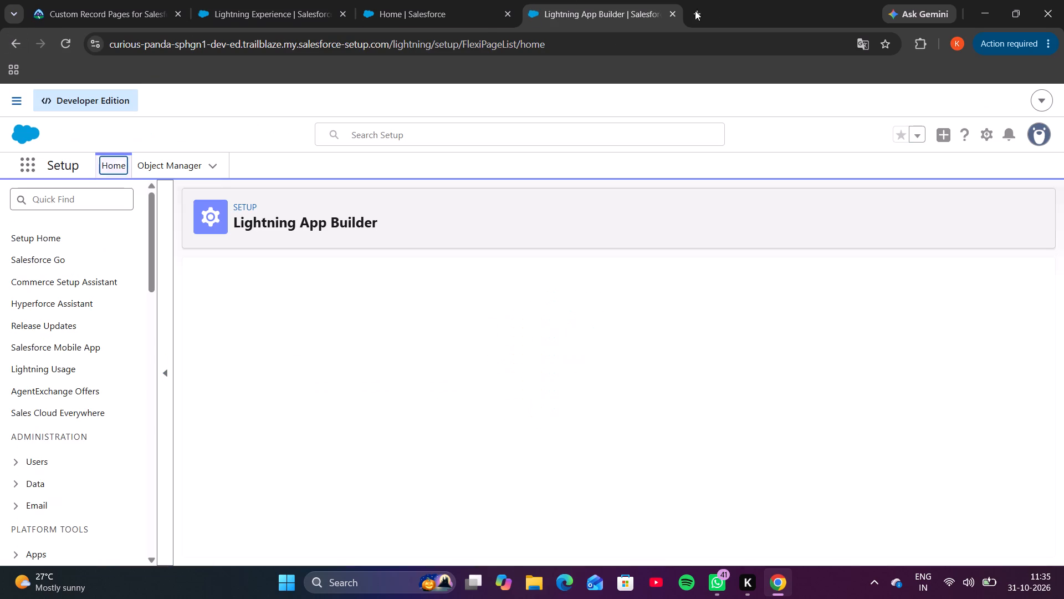
click(674, 12)
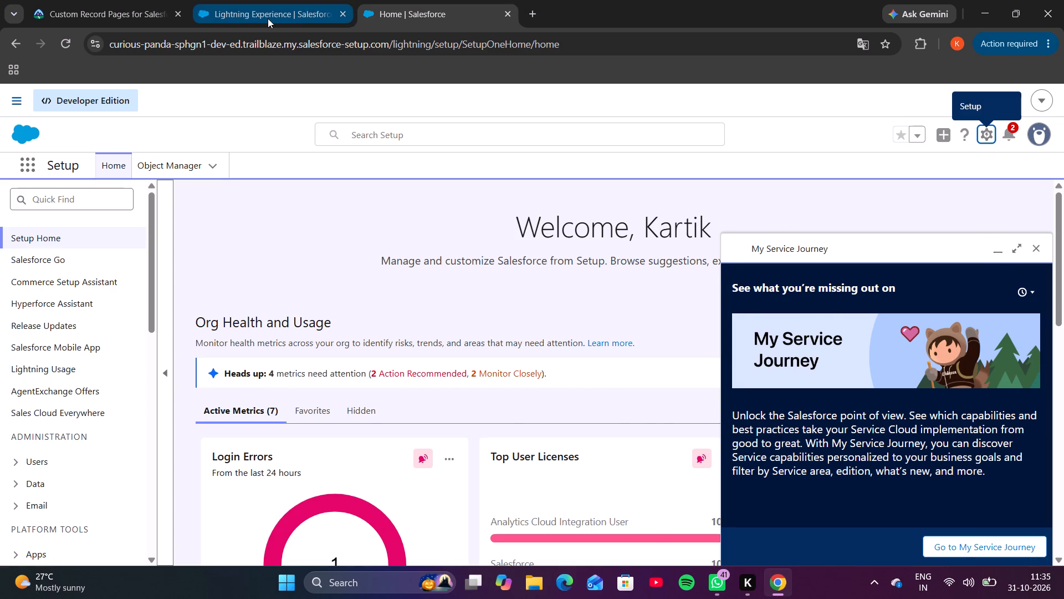
click(267, 18)
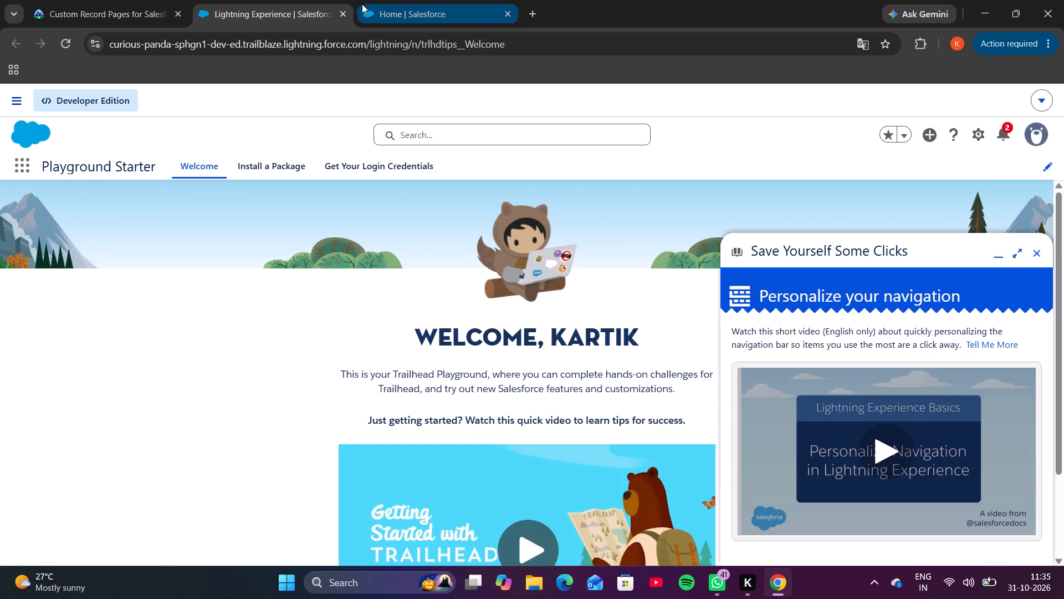
click(343, 14)
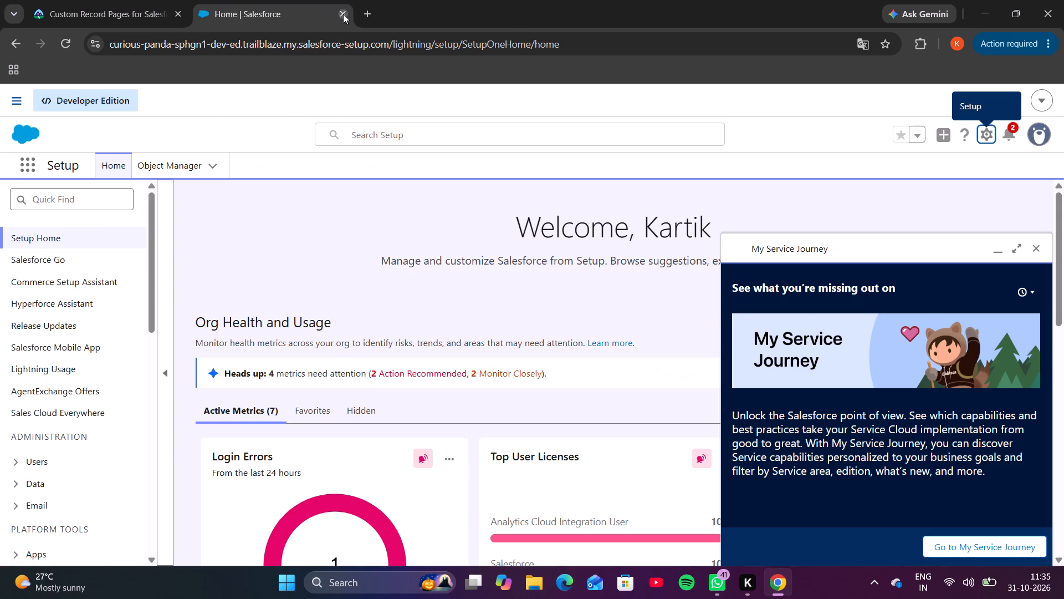
click(343, 14)
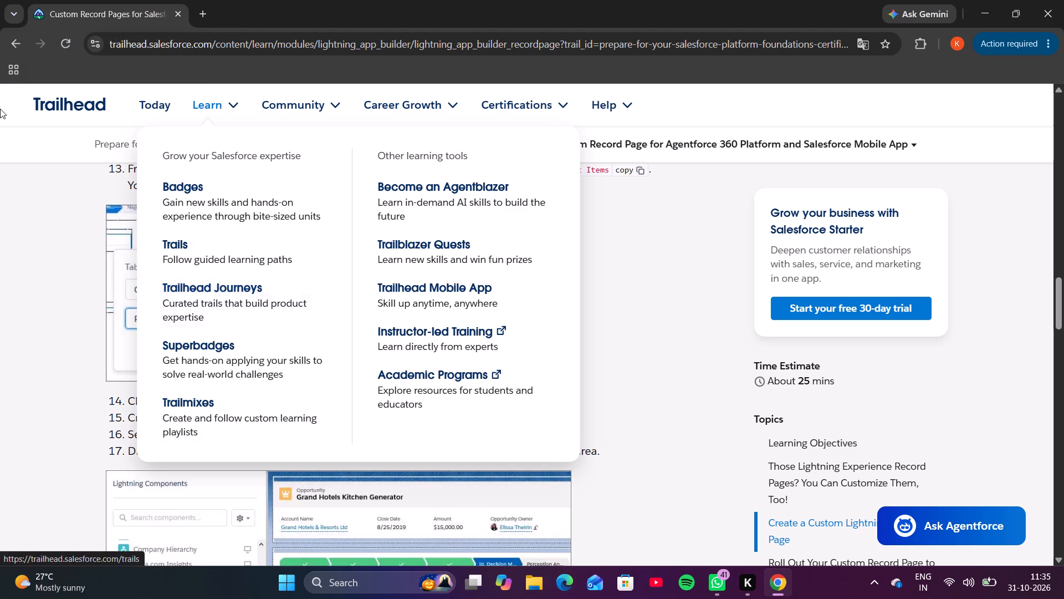
Return to the Lightning App Builder module and open its "Get Started With Dynamic Forms" unit.
click(13, 39)
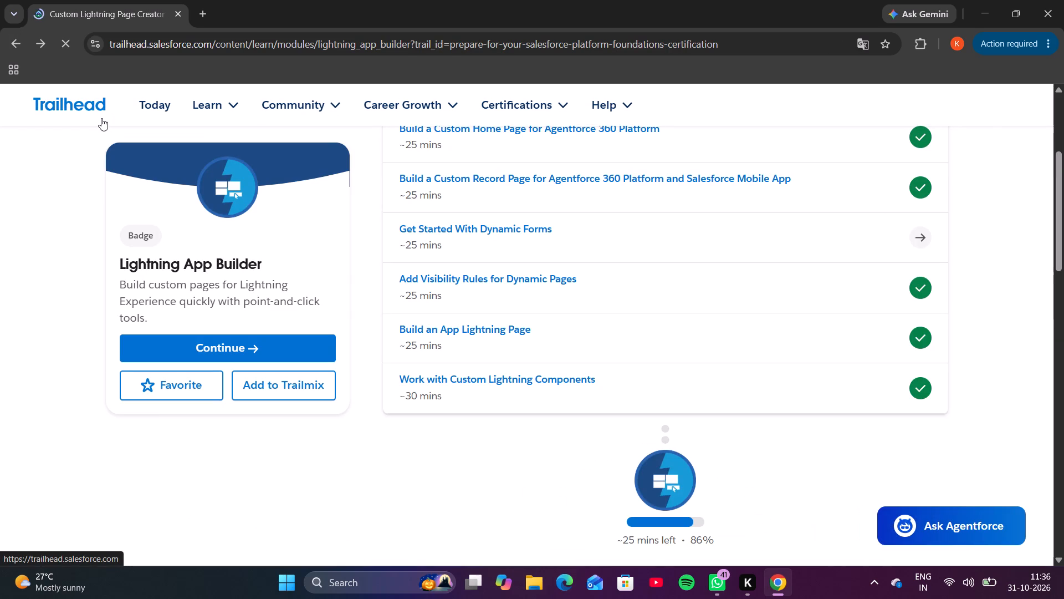
click(524, 229)
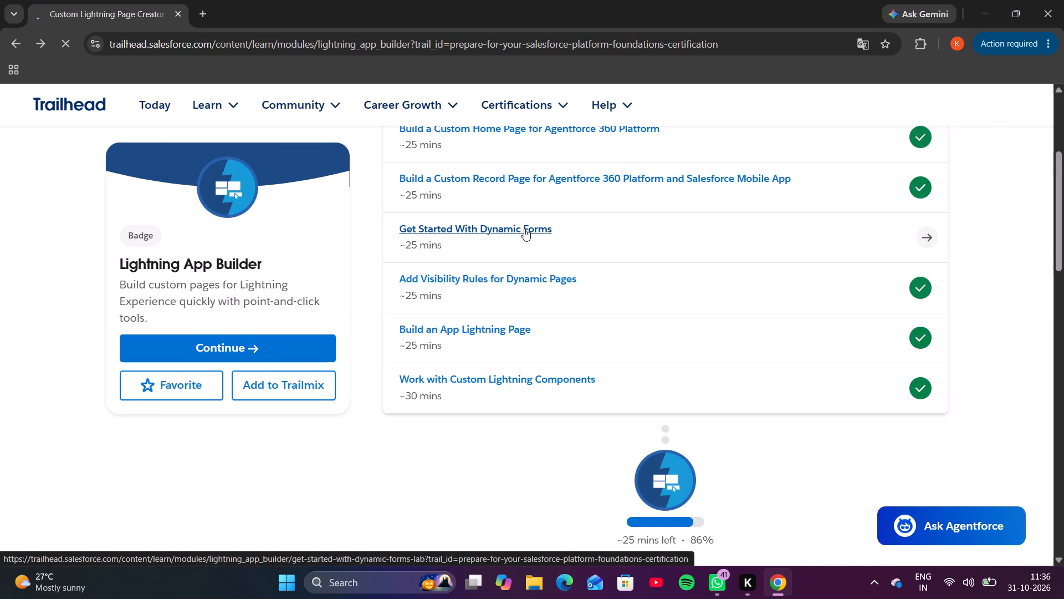
Run the challenge check at the end of the unit against Curious Moose Playground.
scroll(505, 288, down, 5)
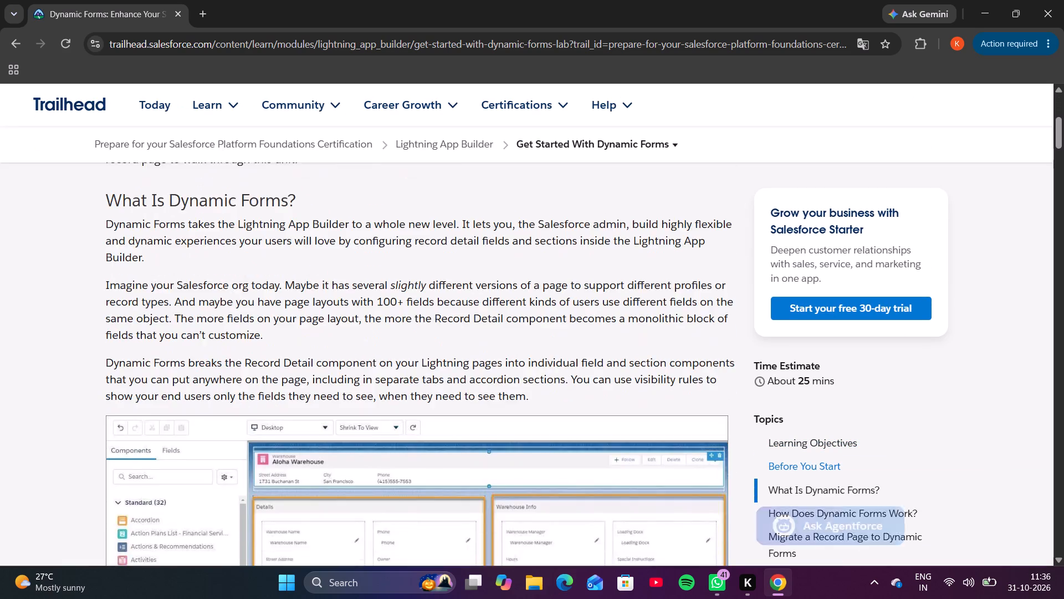
scroll(505, 288, down, 17)
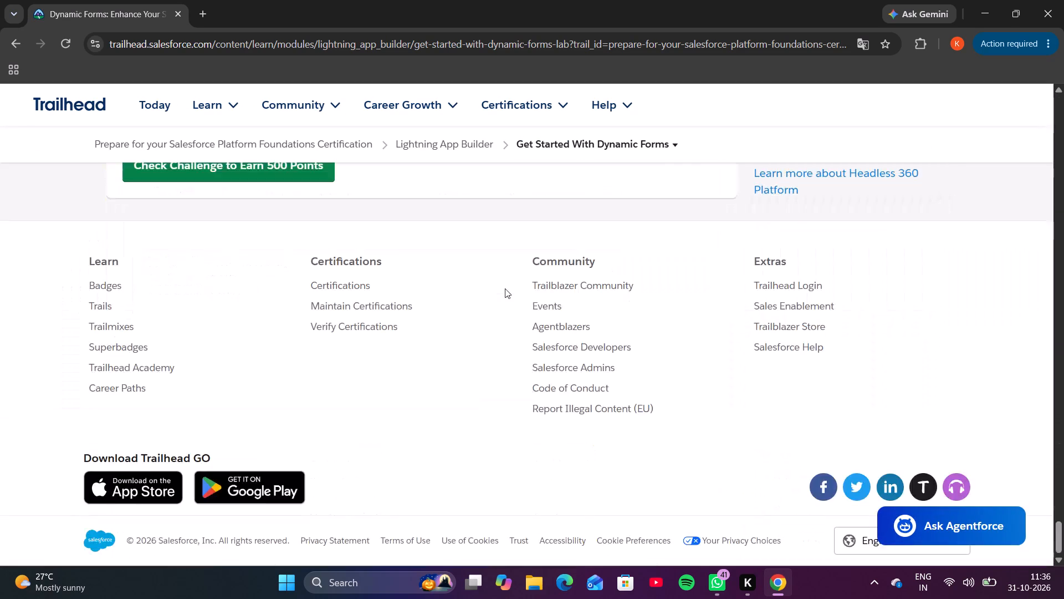
scroll(505, 288, up, 4)
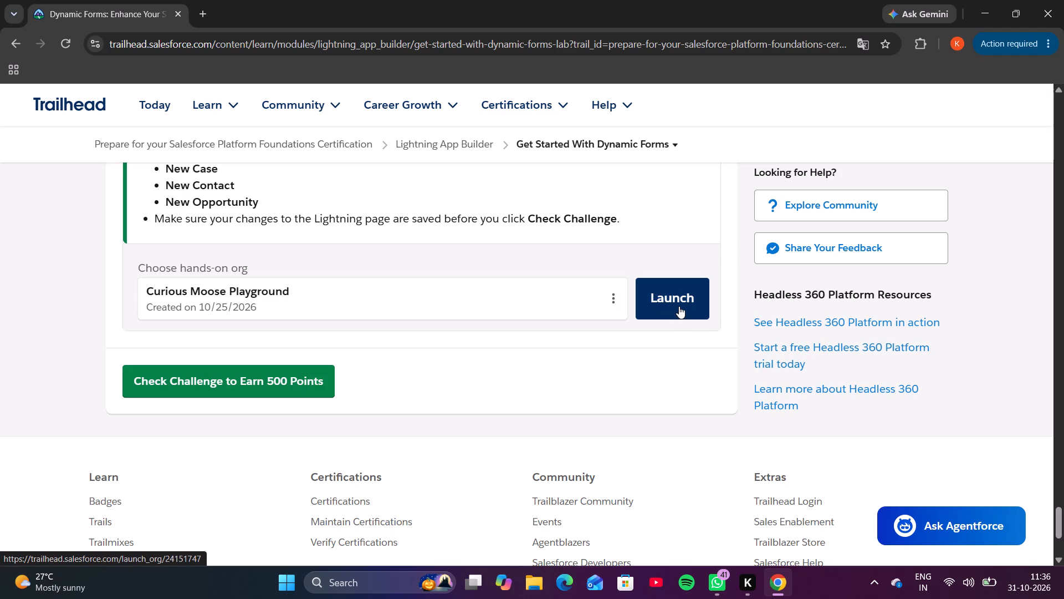
click(314, 388)
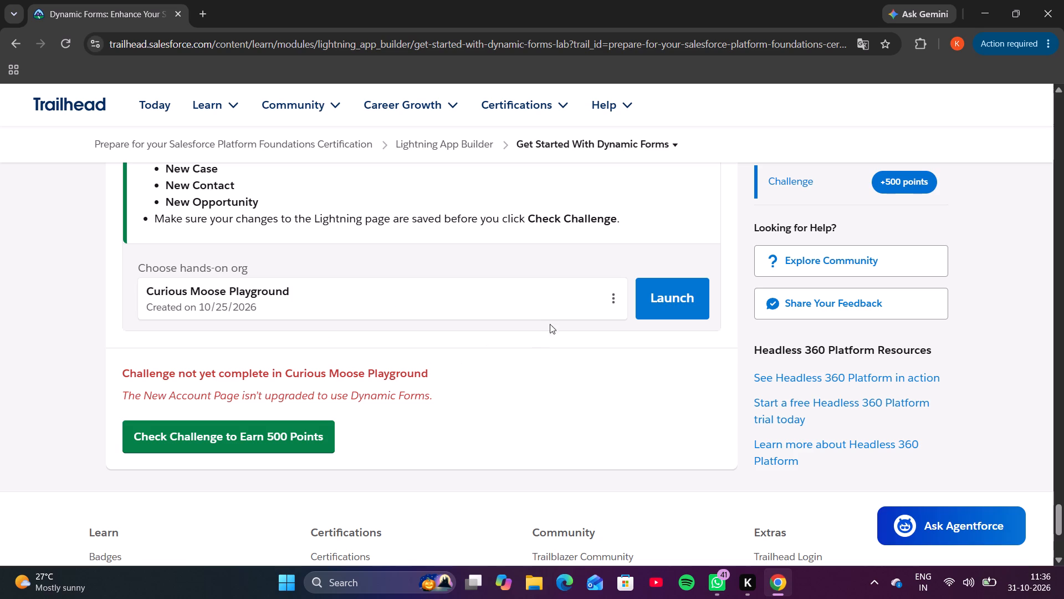
Launch Curious Moose Playground from the challenge and open Setup in the org.
click(686, 298)
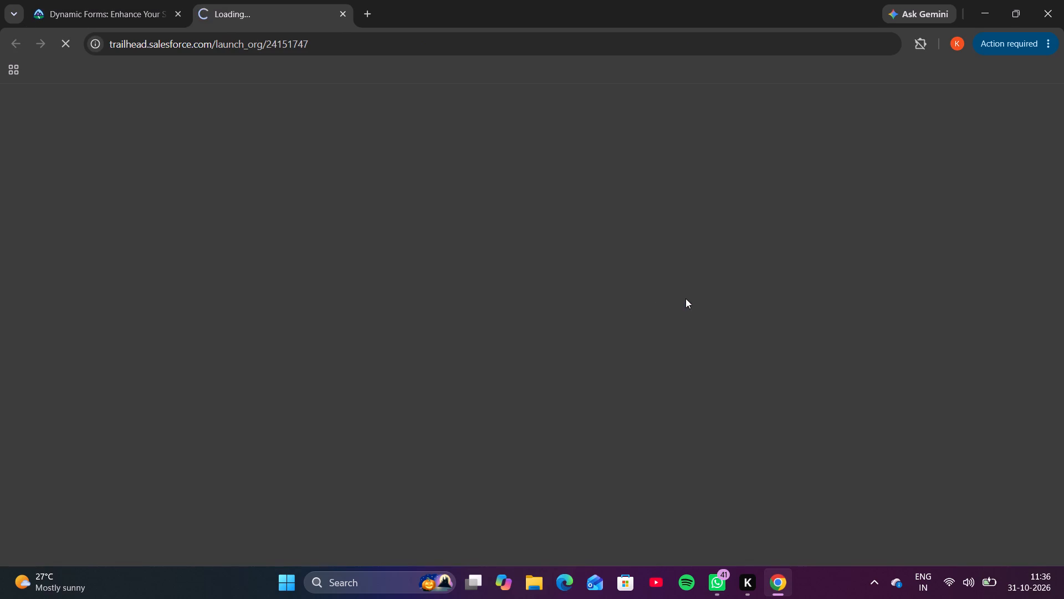
click(108, 19)
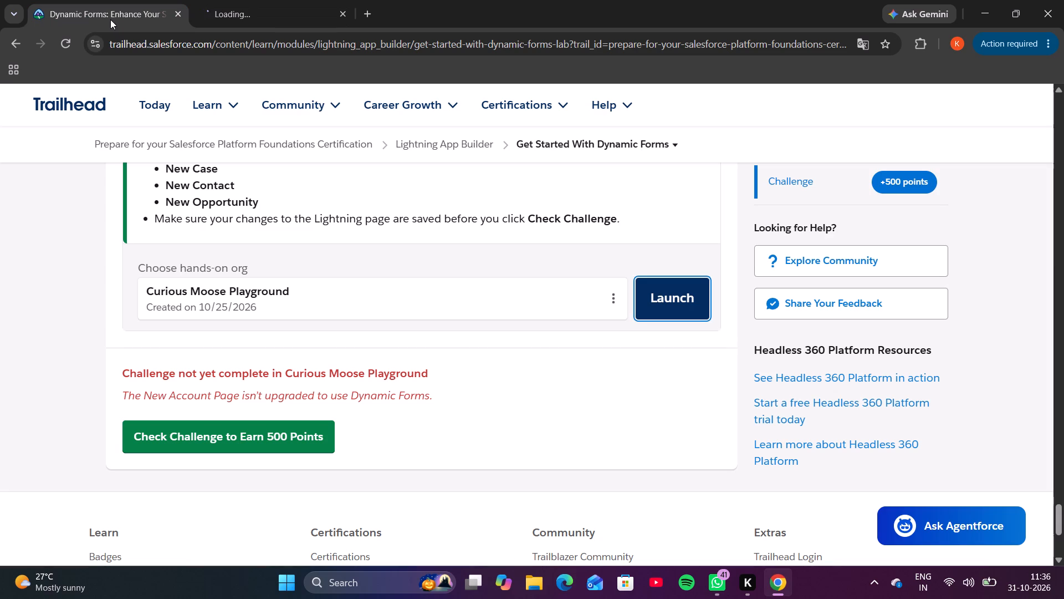
click(256, 14)
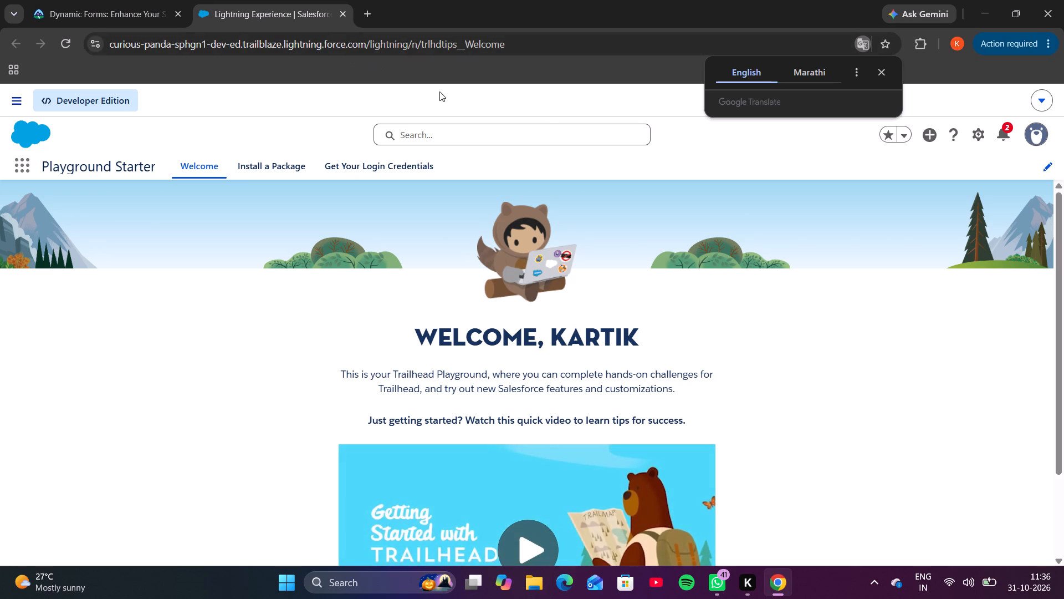
click(976, 125)
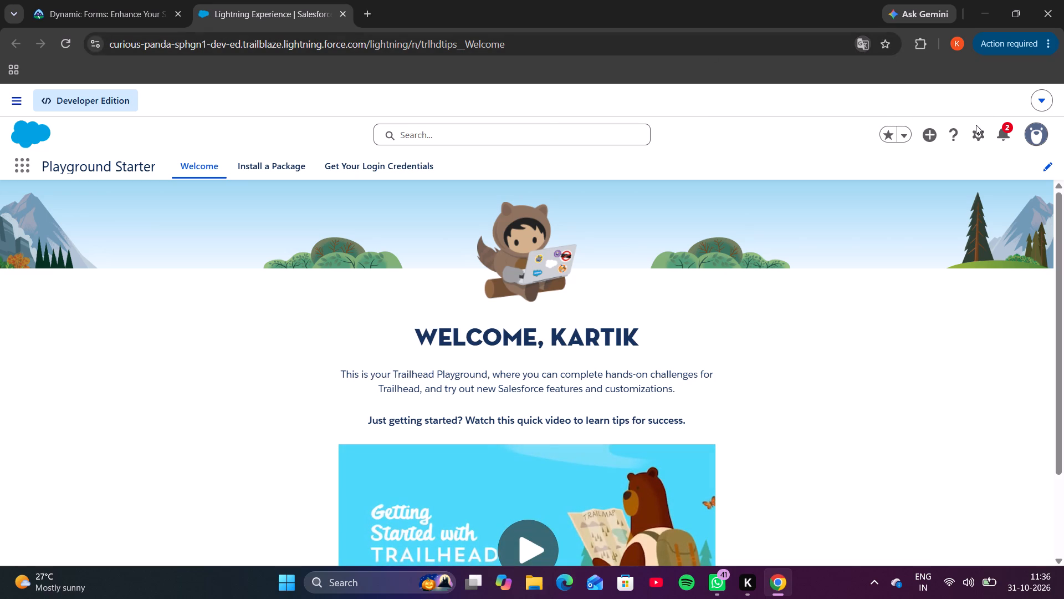
click(977, 133)
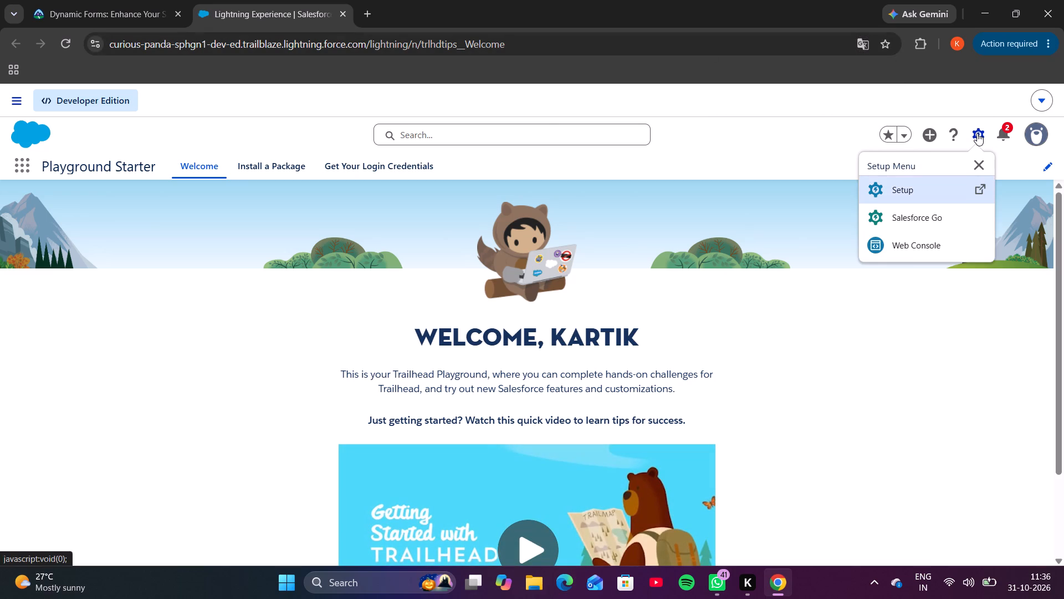
click(897, 187)
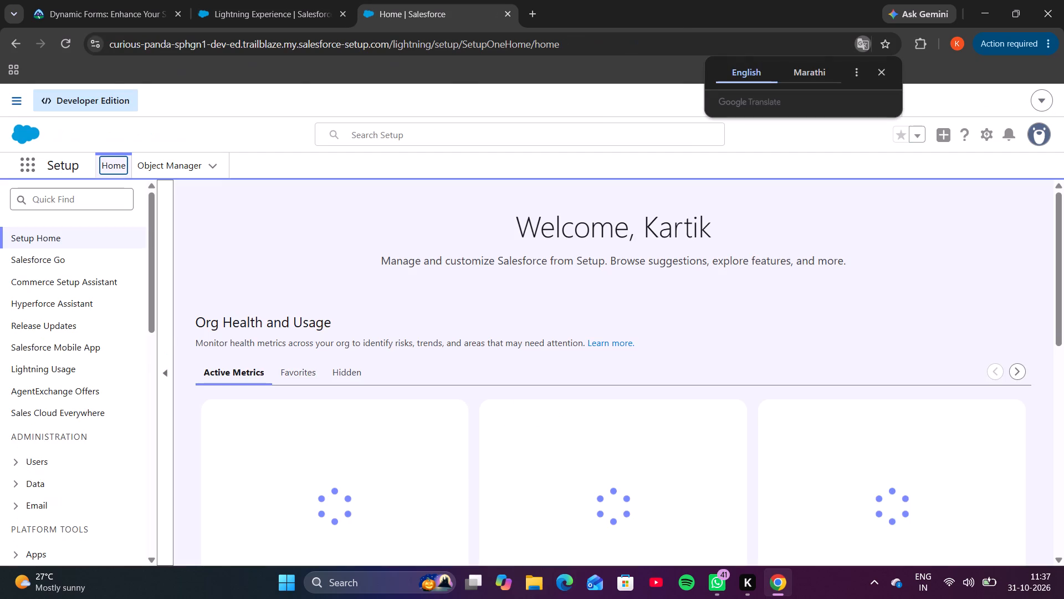
Open the Salesforce Mobile App settings in Setup and enable Dynamic Related Lists for Mobile (Beta).
click(72, 193)
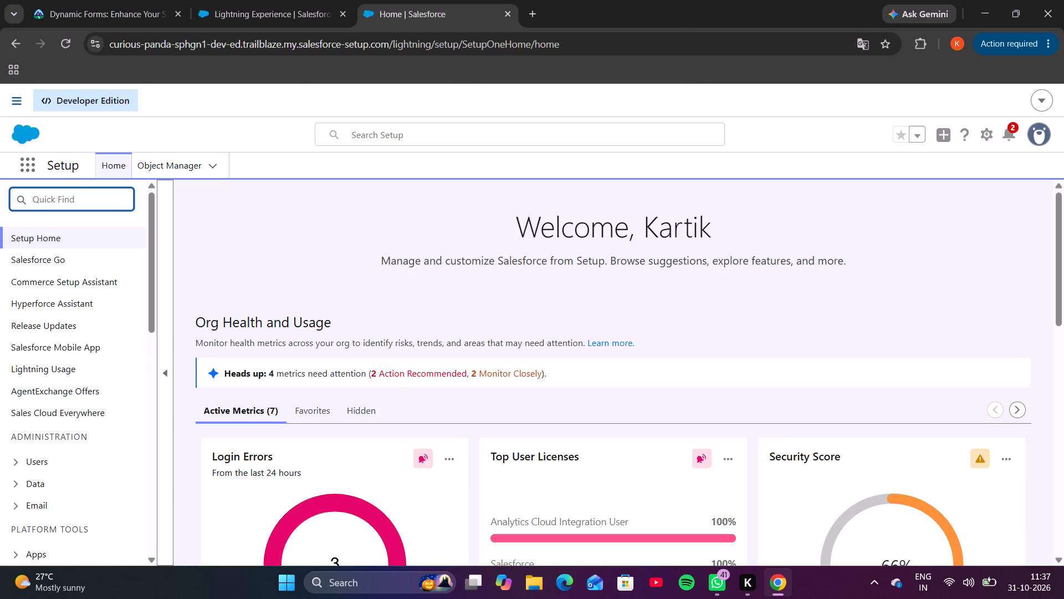
text(mo)
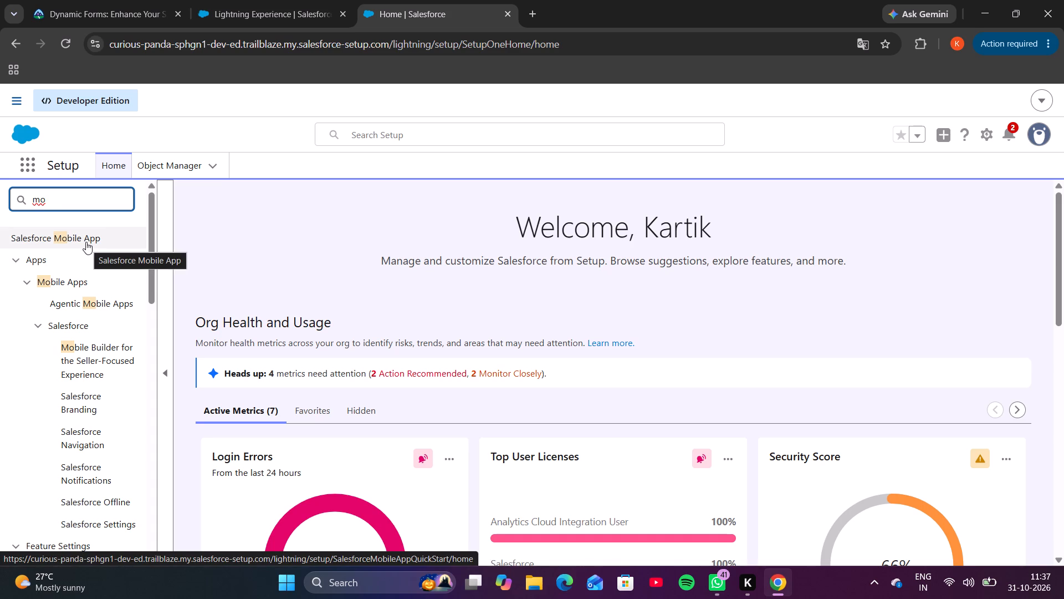
key(BackSpace)
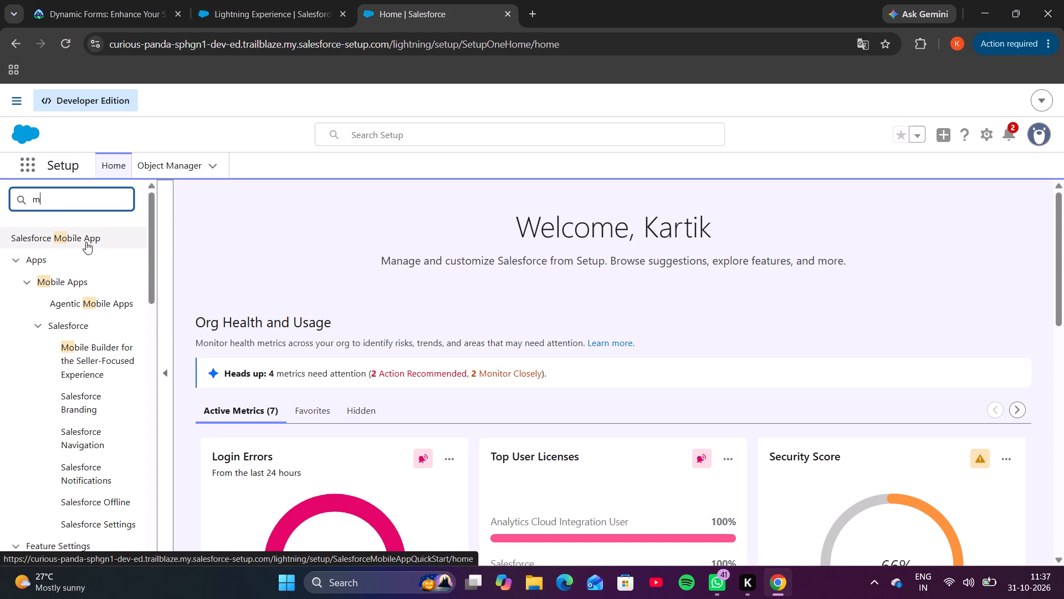
key(BackSpace)
key(BackSpace)
text(sal)
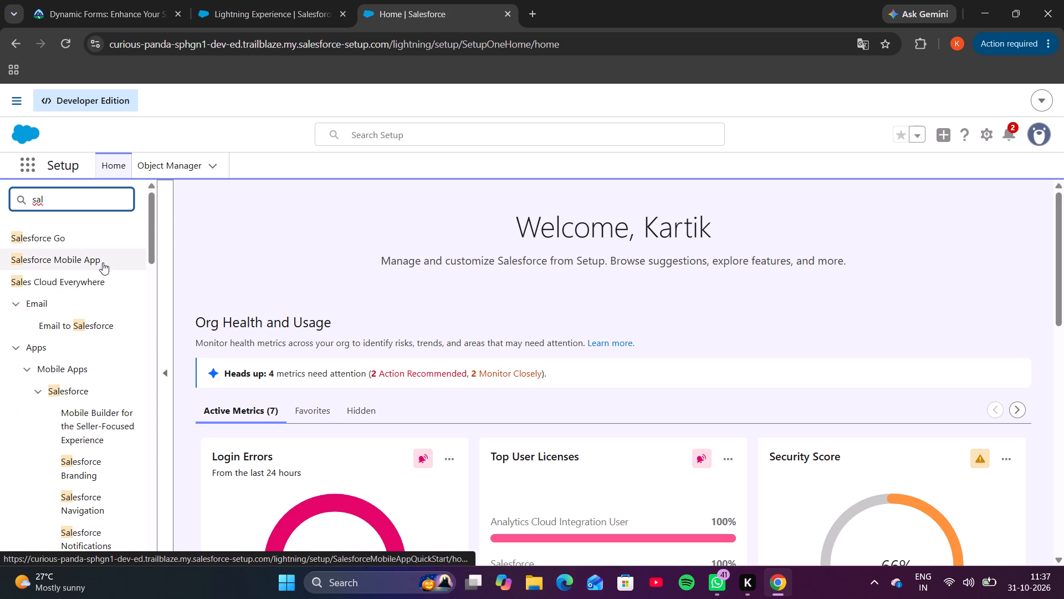
click(103, 260)
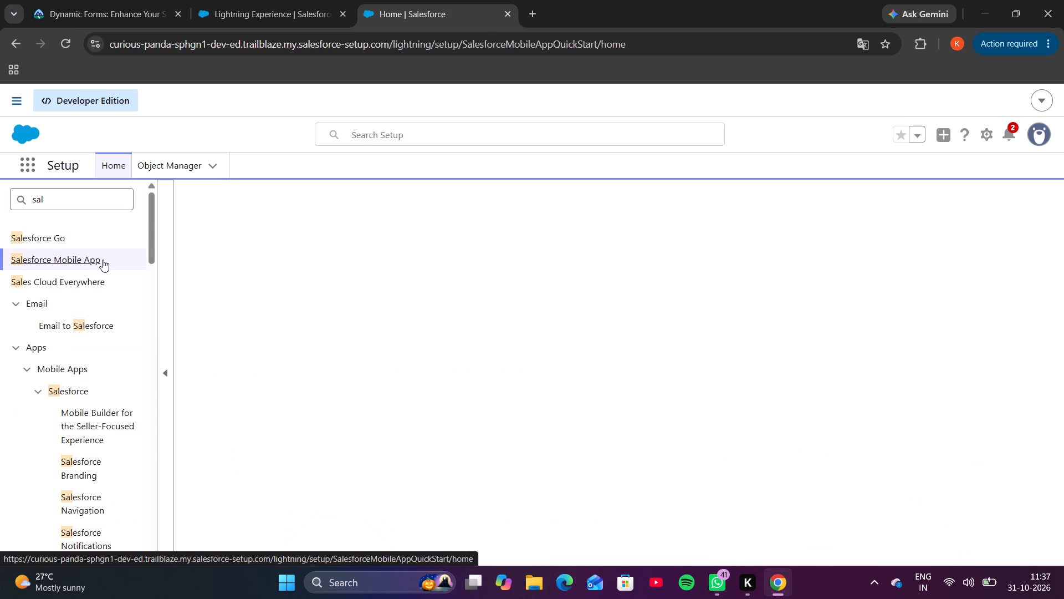
scroll(272, 346, down, 2)
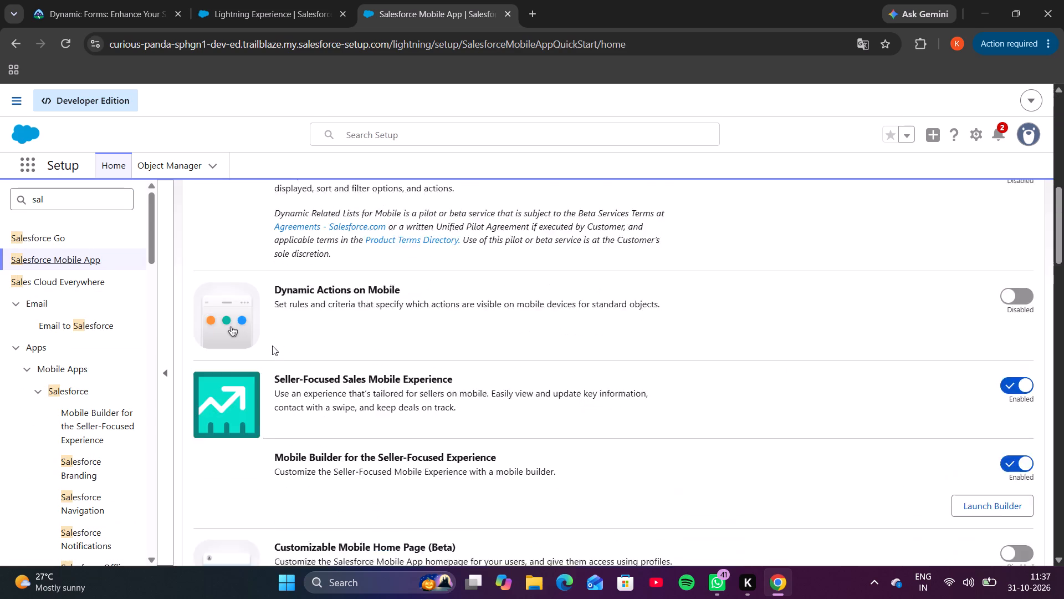
scroll(272, 346, down, 2)
scroll(289, 373, up, 1)
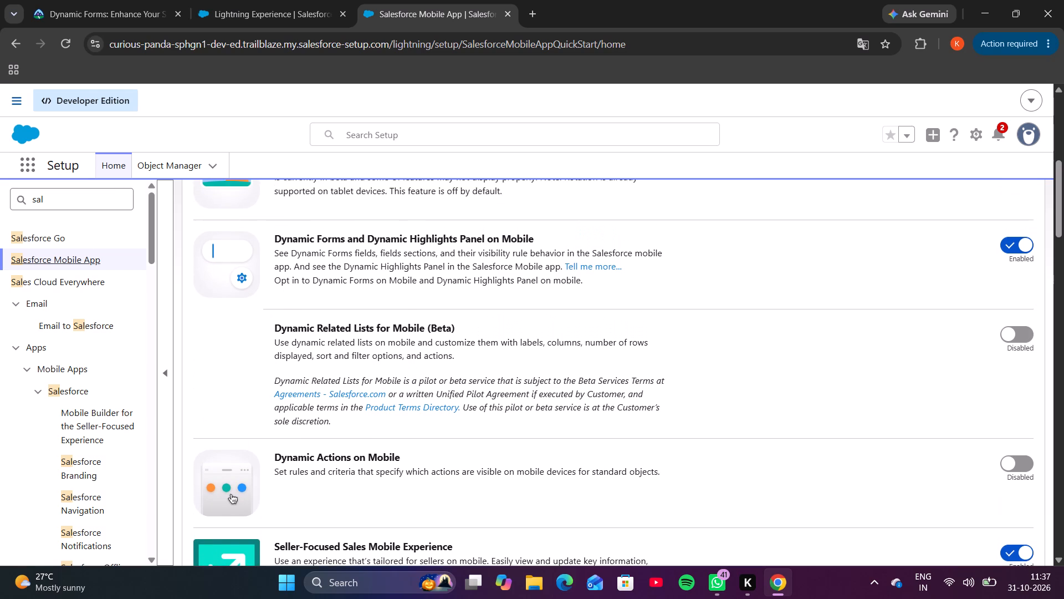
click(1020, 332)
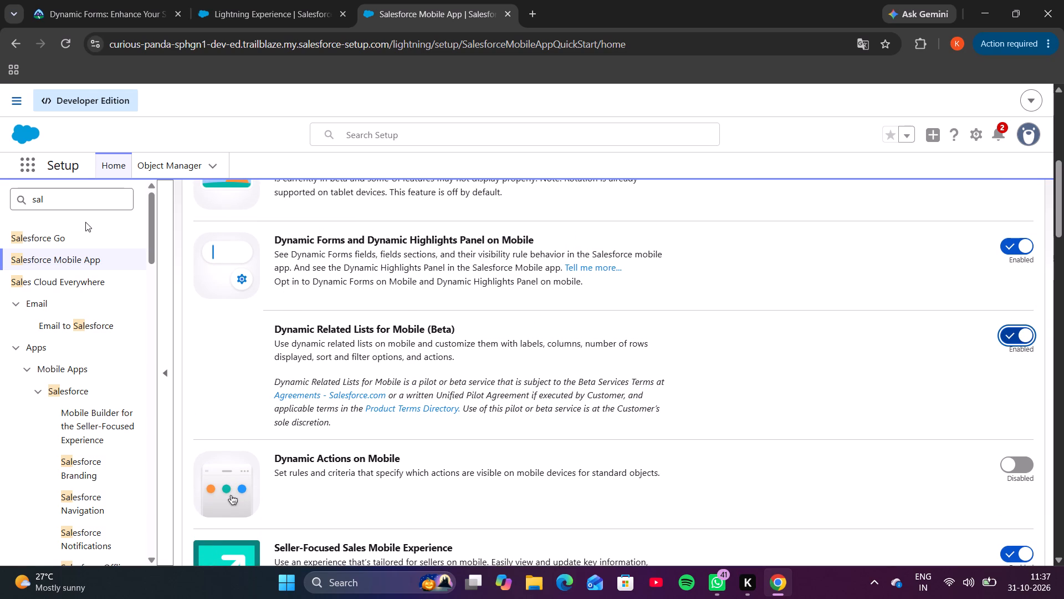
Find Lightning App Builder in Setup and open the New Account Page for editing.
double_click(81, 203)
key(BackSpace)
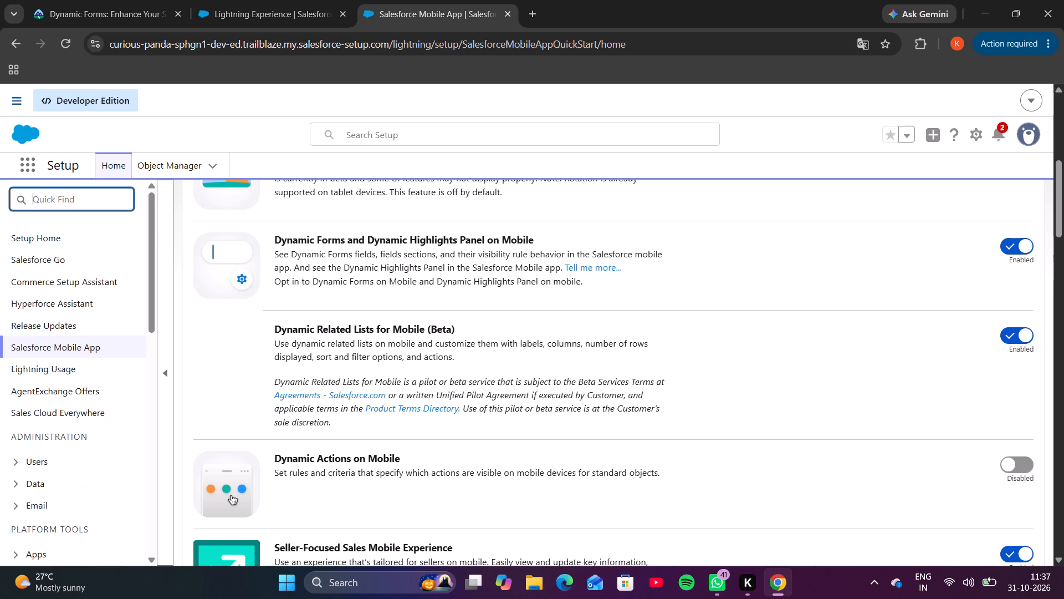
text(app b)
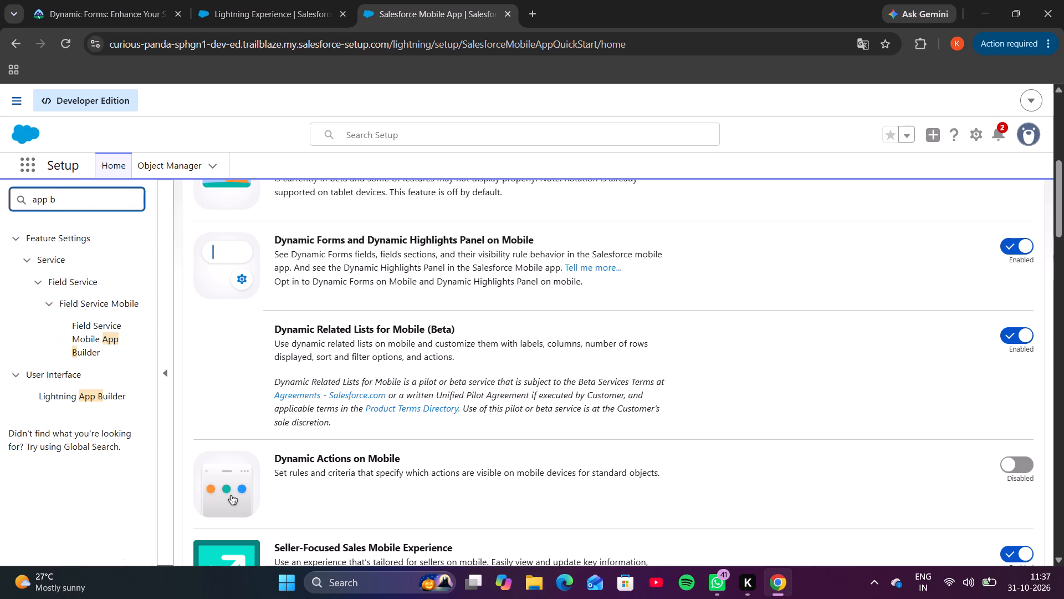
click(81, 397)
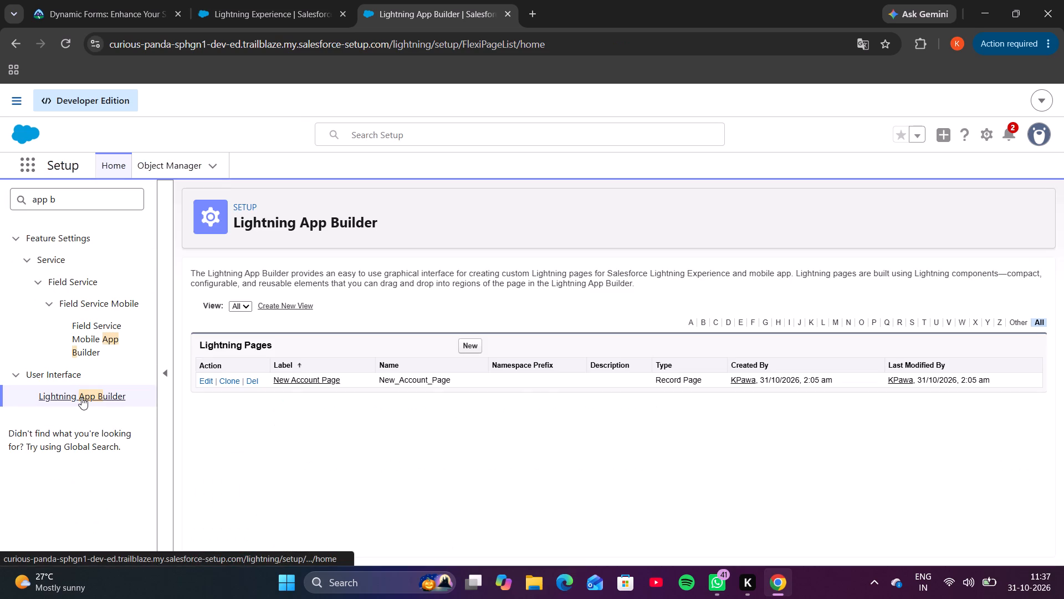
click(209, 382)
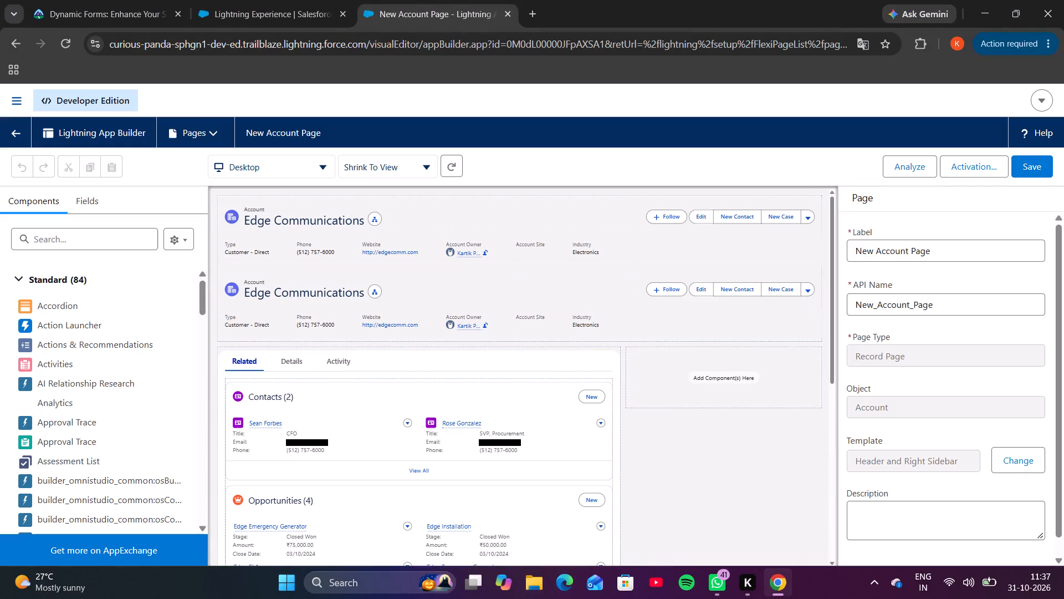
Upgrade the upper Highlights Panel to Dynamic Actions by migrating the actions from Account Layout.
click(326, 241)
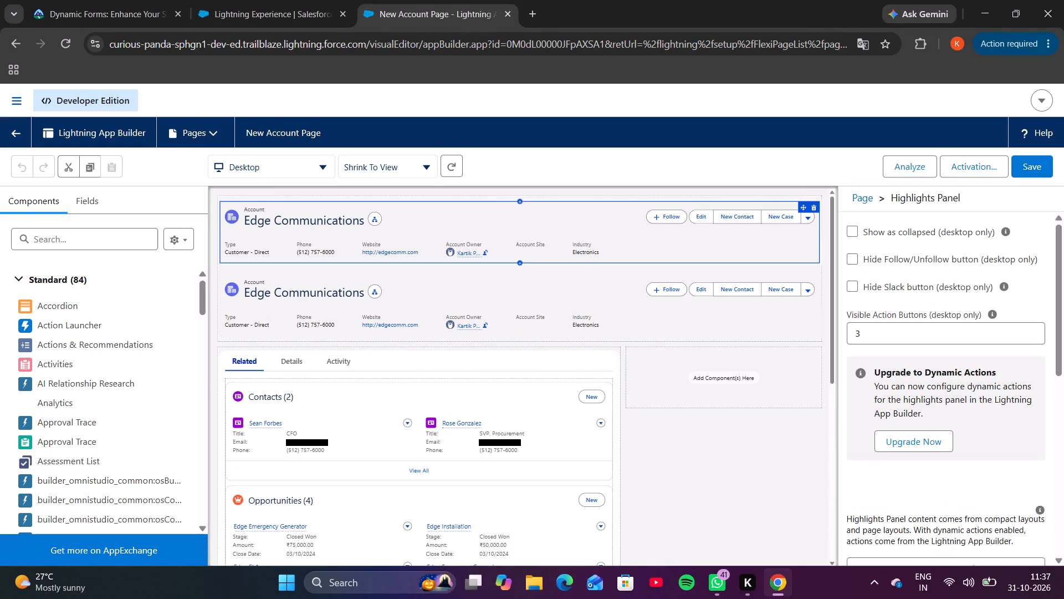
click(909, 435)
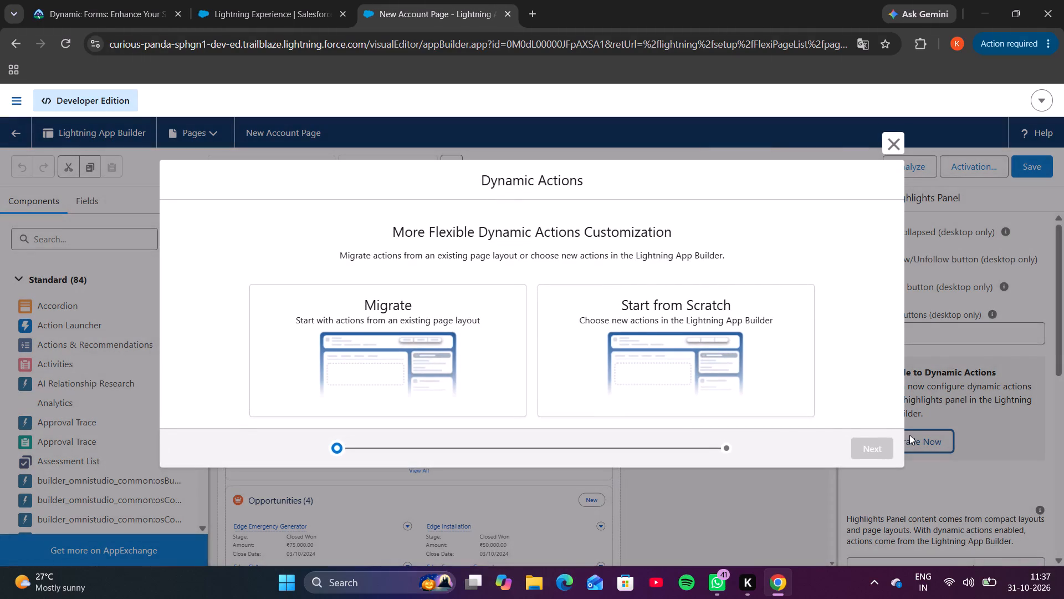
click(479, 356)
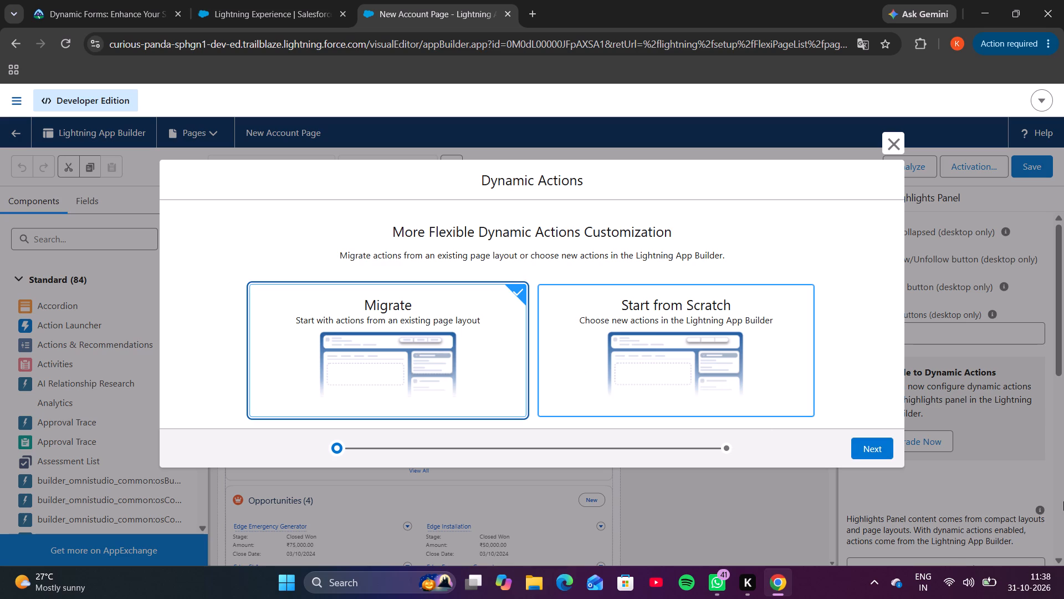
click(880, 443)
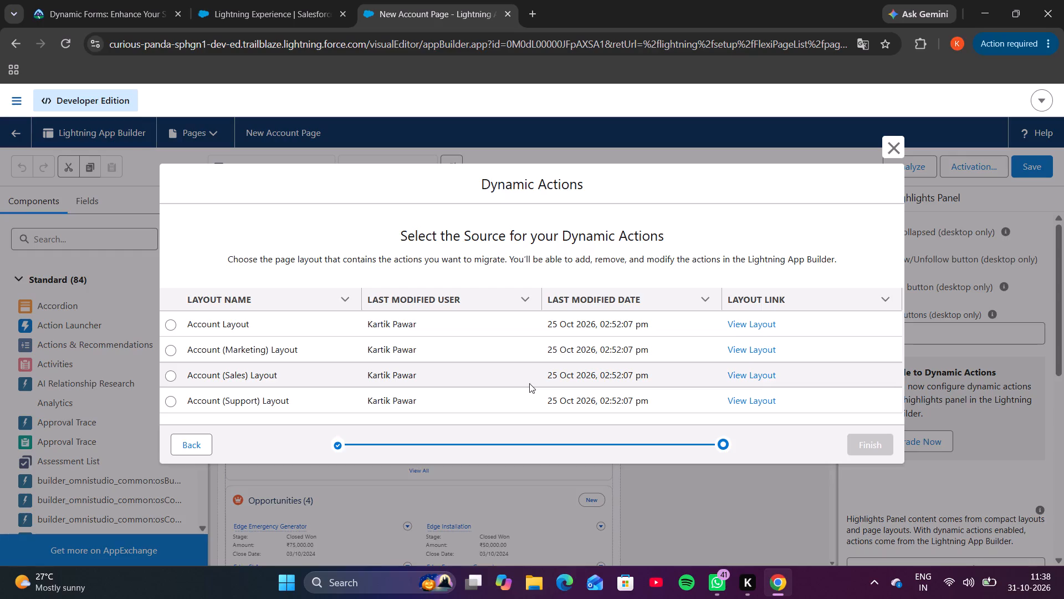
scroll(529, 383, down, 1)
click(170, 324)
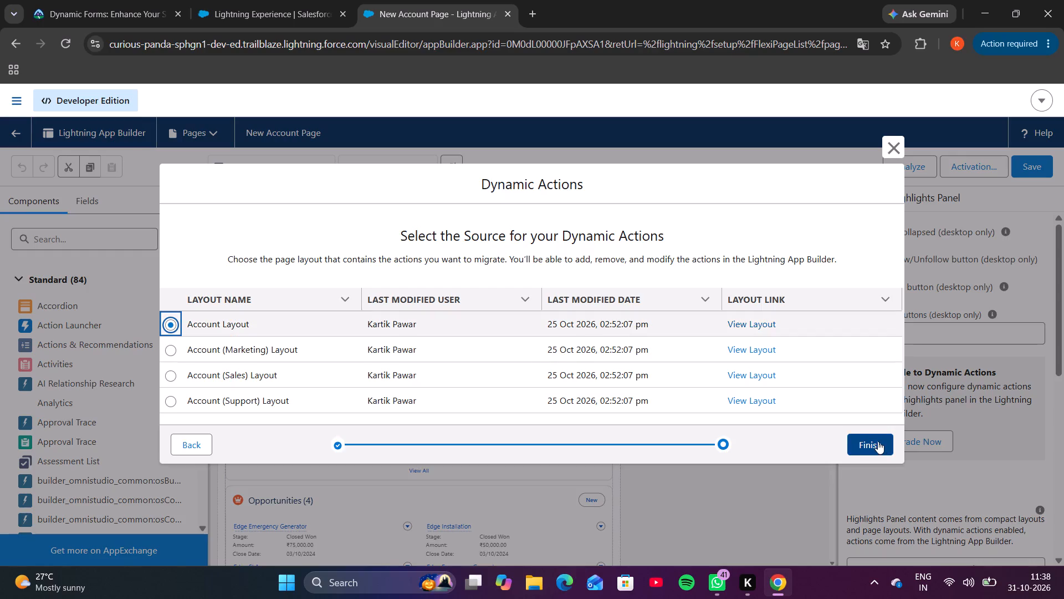
click(878, 441)
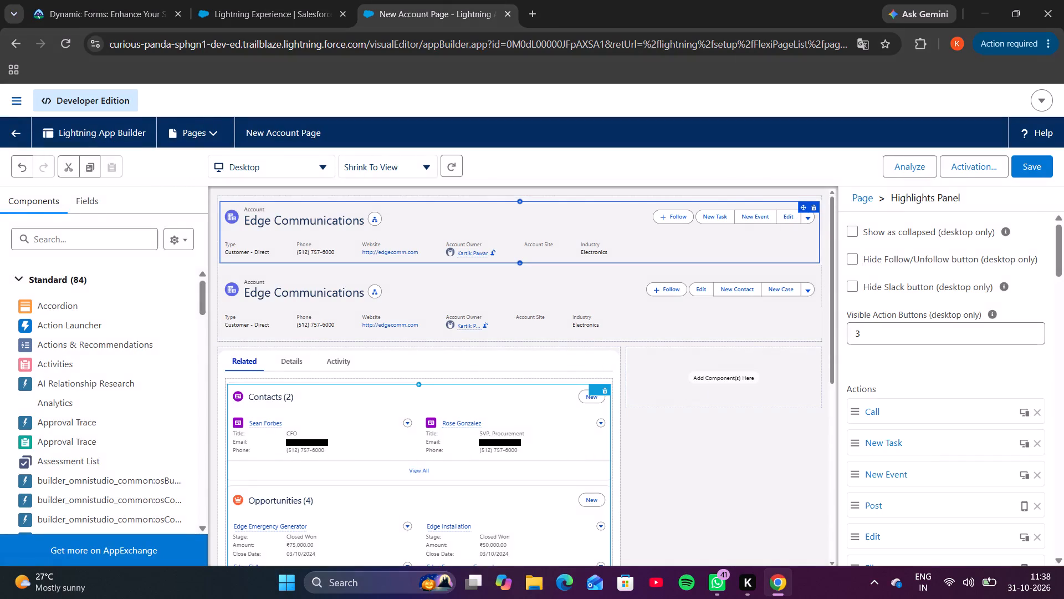
Add a fourth tab to the Tabs component and set its label type to Custom.
click(252, 364)
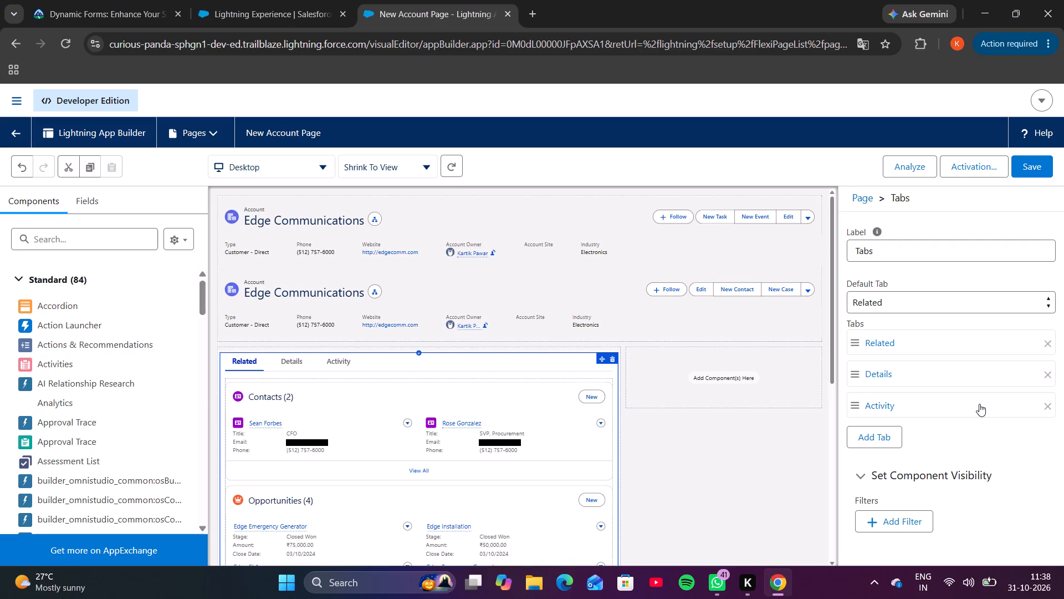
click(879, 438)
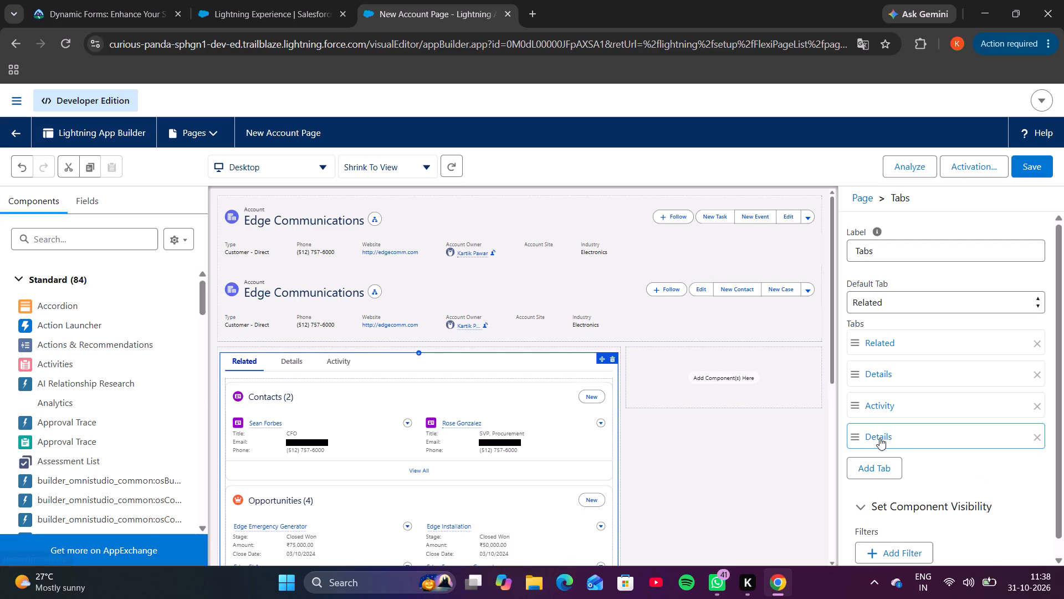
click(875, 433)
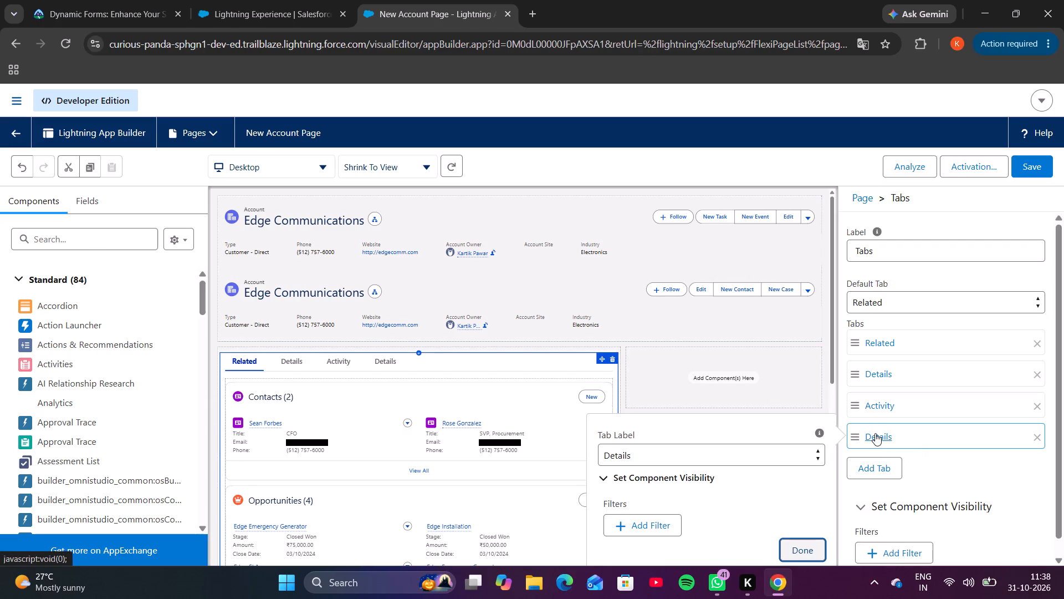
click(779, 460)
scroll(424, 293, up, 6)
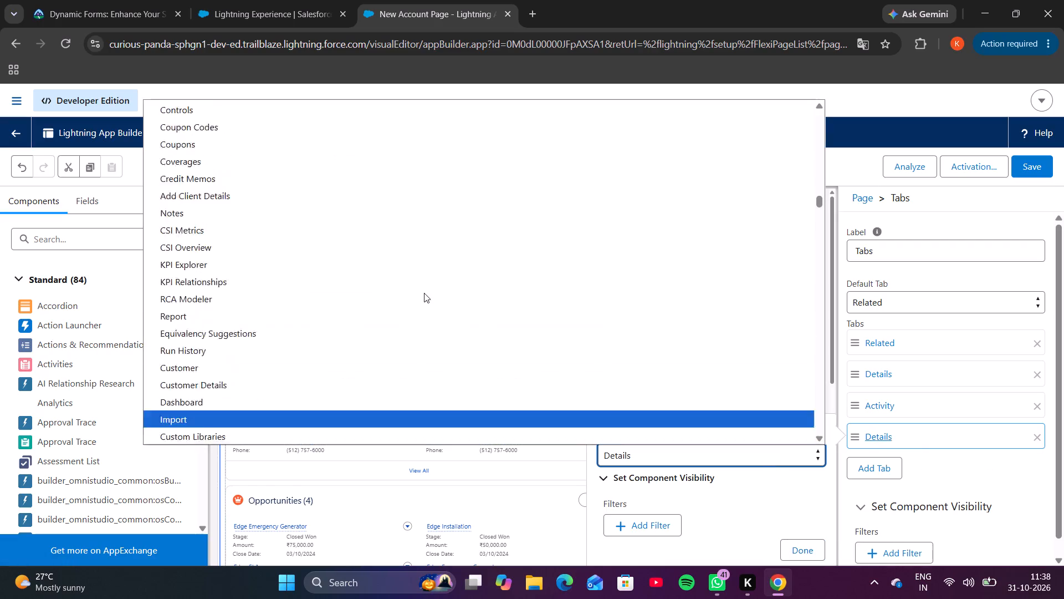
scroll(424, 293, up, 15)
scroll(358, 154, up, 1)
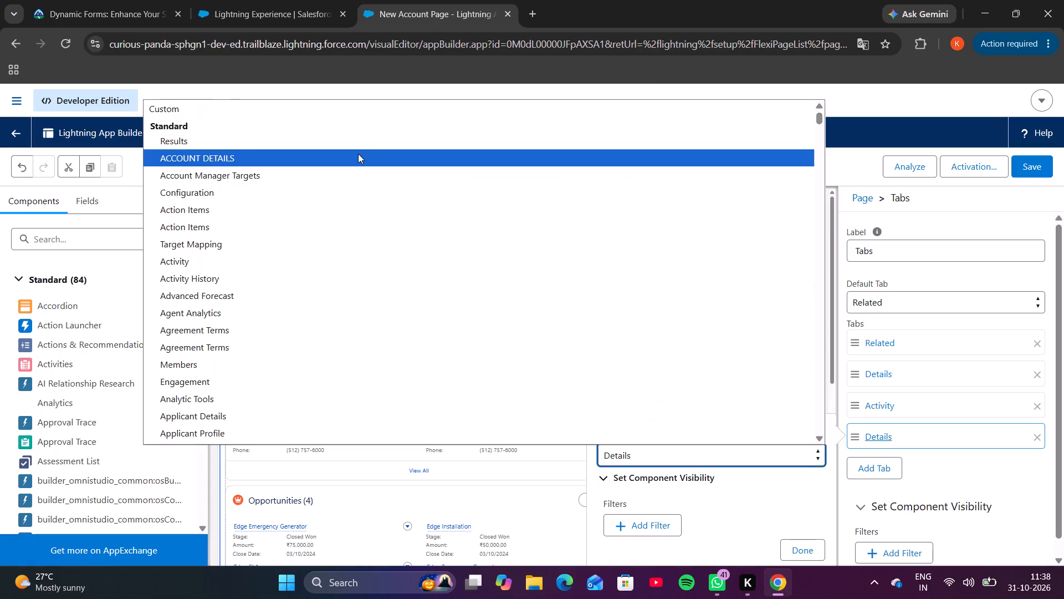
scroll(358, 154, up, 1)
click(353, 101)
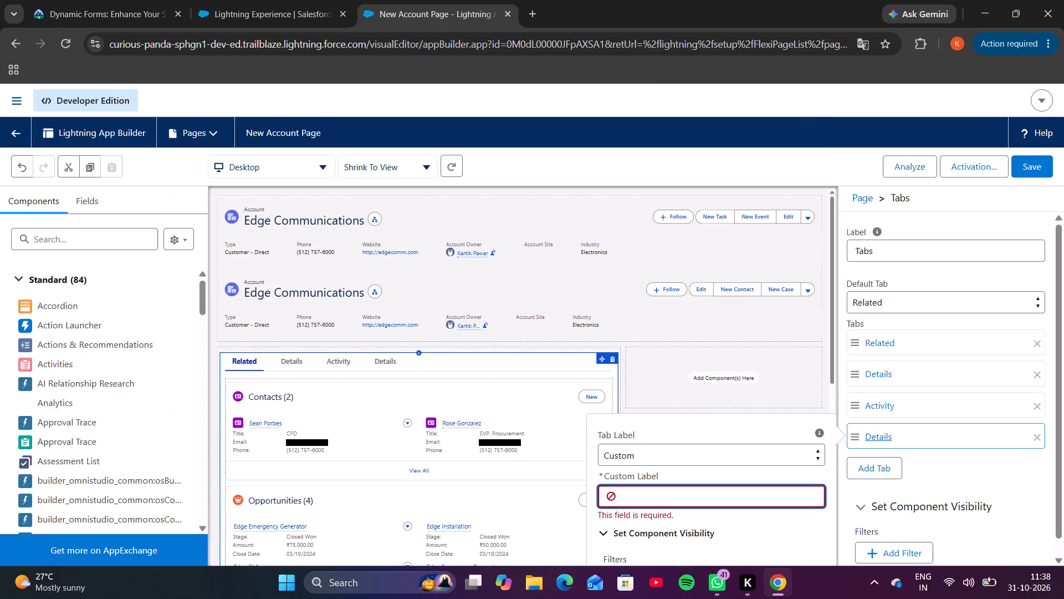
click(656, 492)
Switch to the Trailhead challenge requirements and copy the tab name More Information.
click(134, 19)
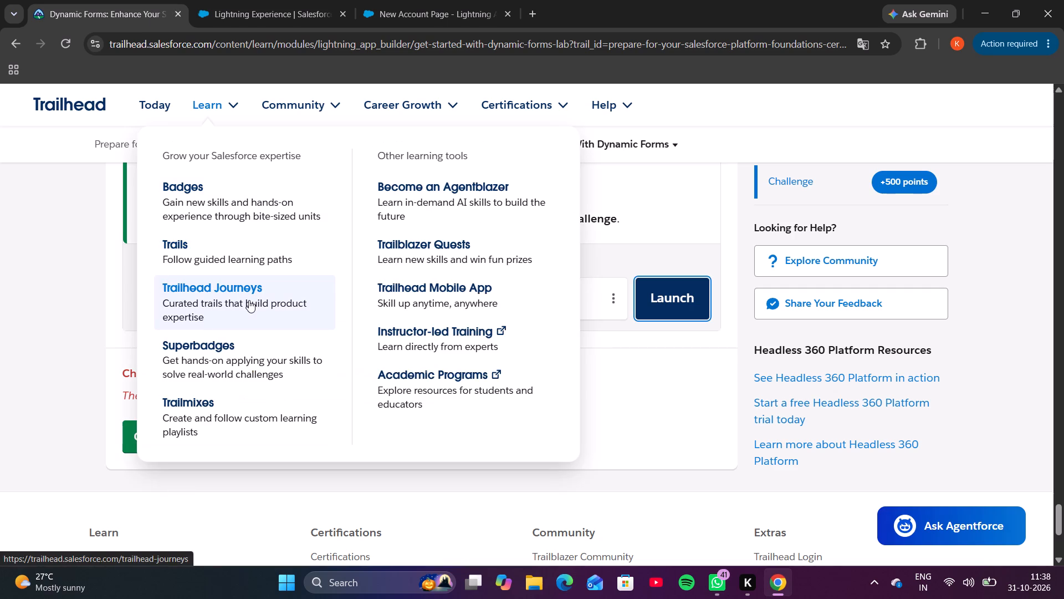
scroll(249, 300, left, 1)
scroll(140, 253, up, 1)
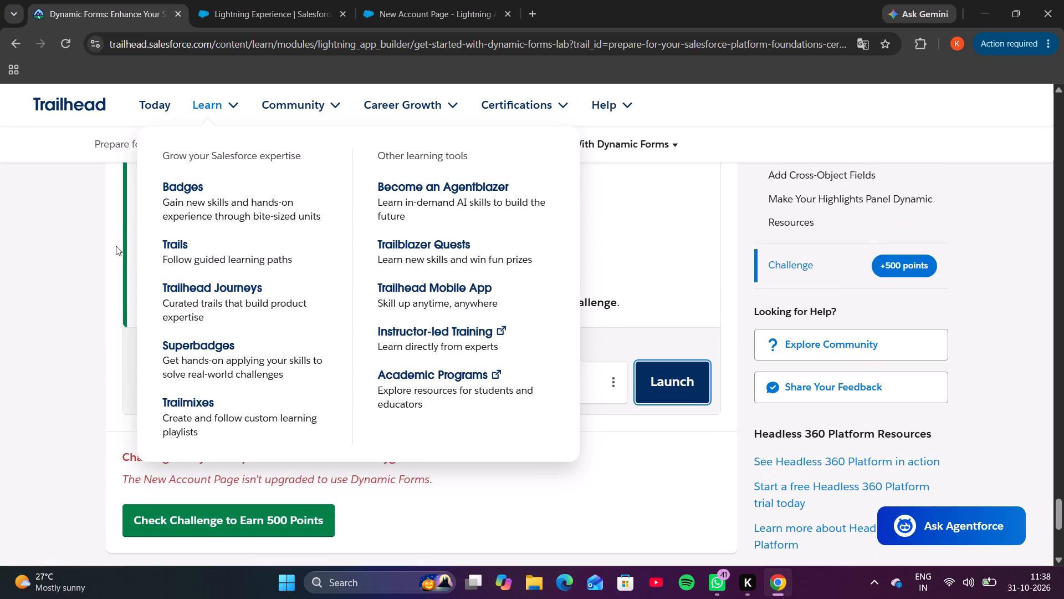
click(81, 239)
scroll(252, 219, up, 3)
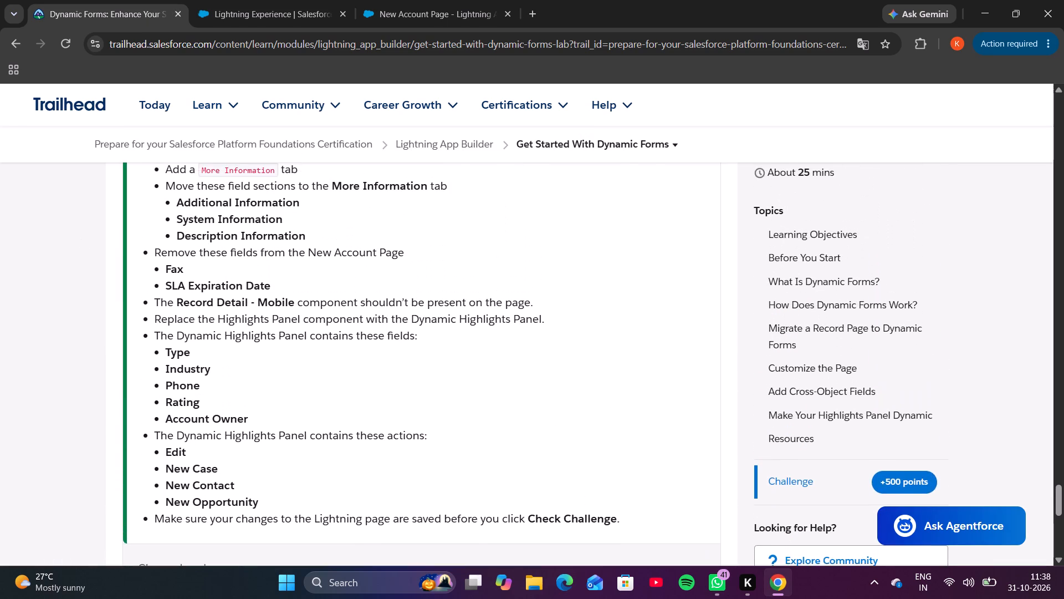
scroll(252, 219, up, 2)
double_click(239, 286)
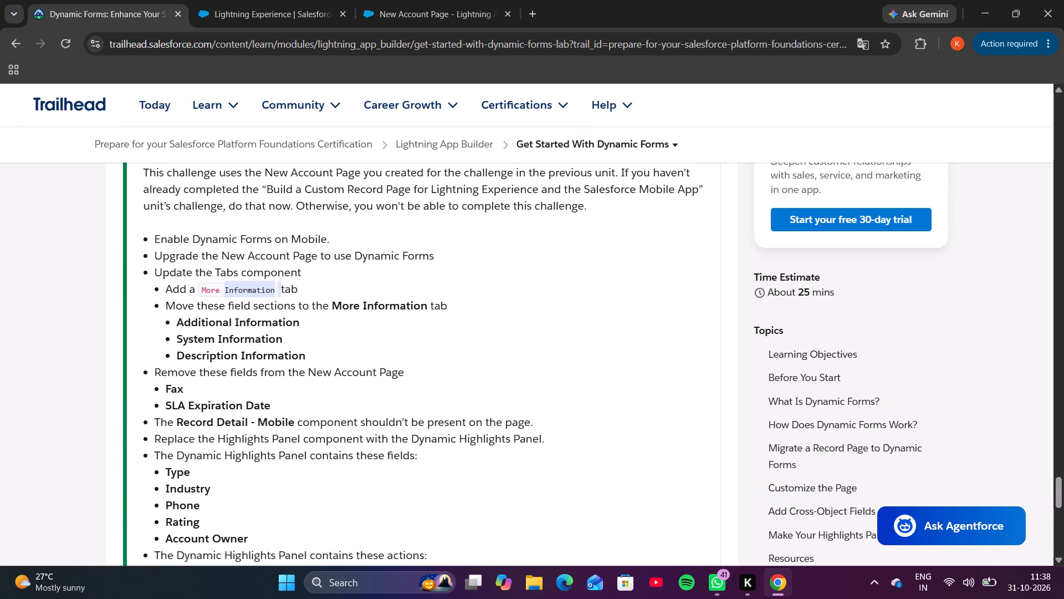
double_click(239, 286)
drag(196, 286, 274, 287)
key(ctrl+c)
Return to Lightning App Builder and give the new fourth tab the custom label More Information, without extra leading spaces.
click(398, 7)
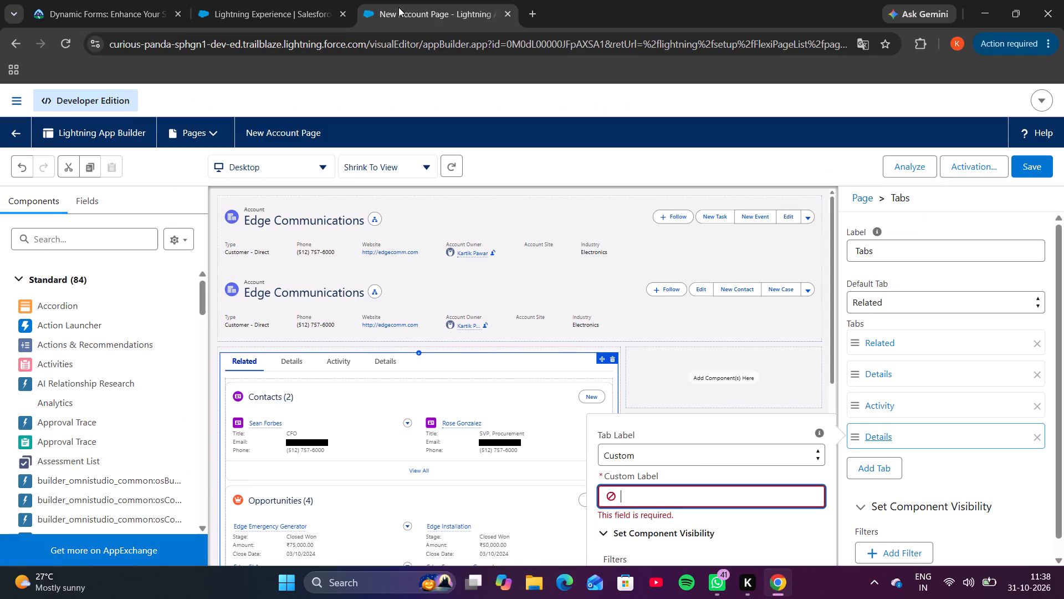
click(703, 492)
key(ctrl+v)
key(Left)
key(Left)
key(Left)
key(Left)
key(Left)
key(Left)
key(Left)
key(Left)
key(Left)
key(Left)
key(Left)
key(Left)
key(Left)
key(Left)
key(Left)
key(Left)
key(Left)
key(Left)
key(Left)
key(Left)
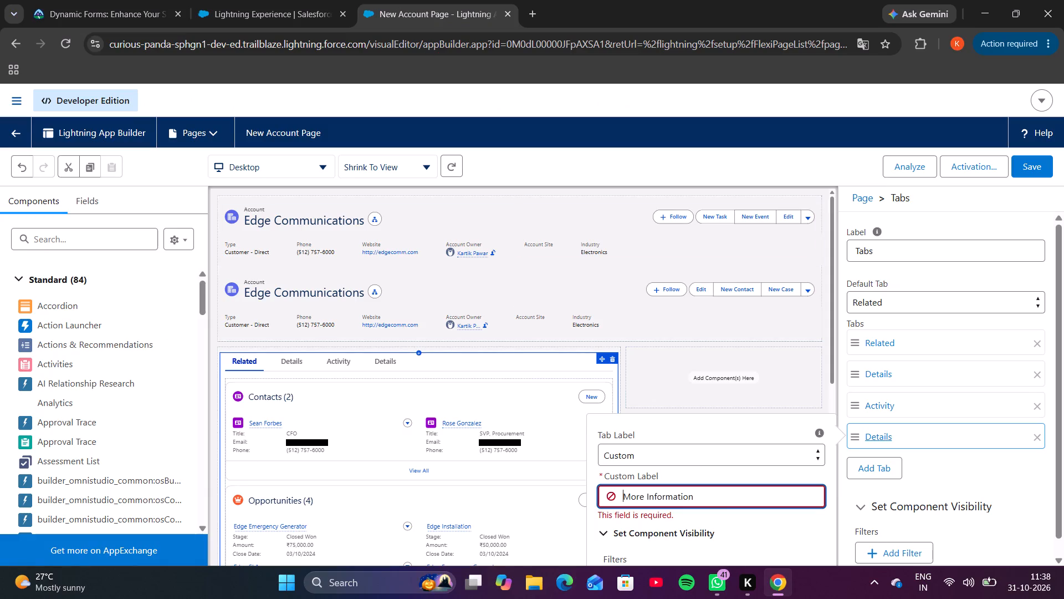
key(Right)
key(BackSpace)
key(BackSpace)
scroll(703, 492, down, 1)
scroll(795, 512, down, 1)
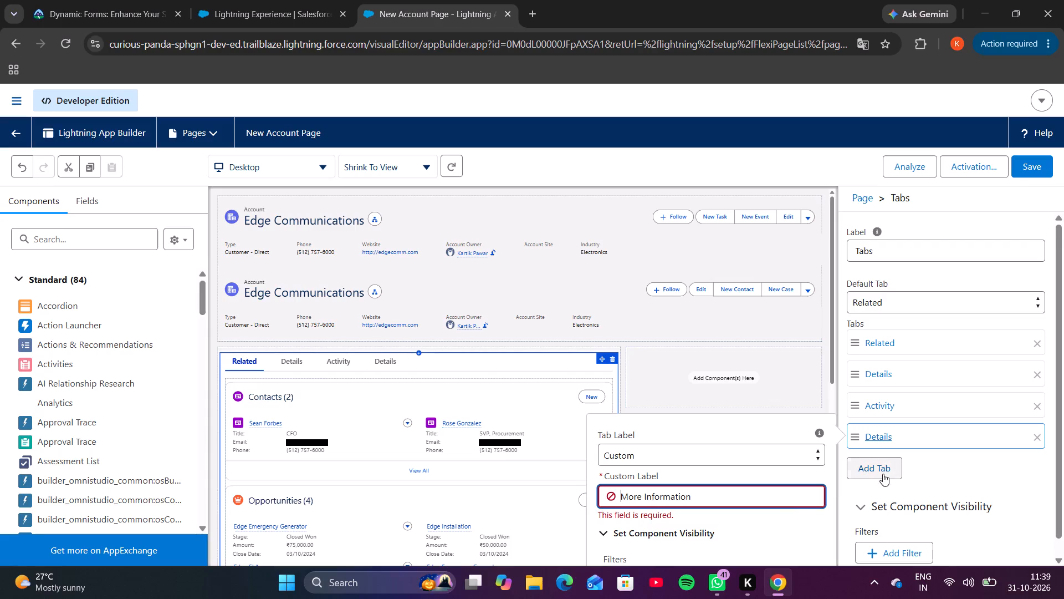
scroll(893, 467, down, 2)
scroll(591, 377, down, 1)
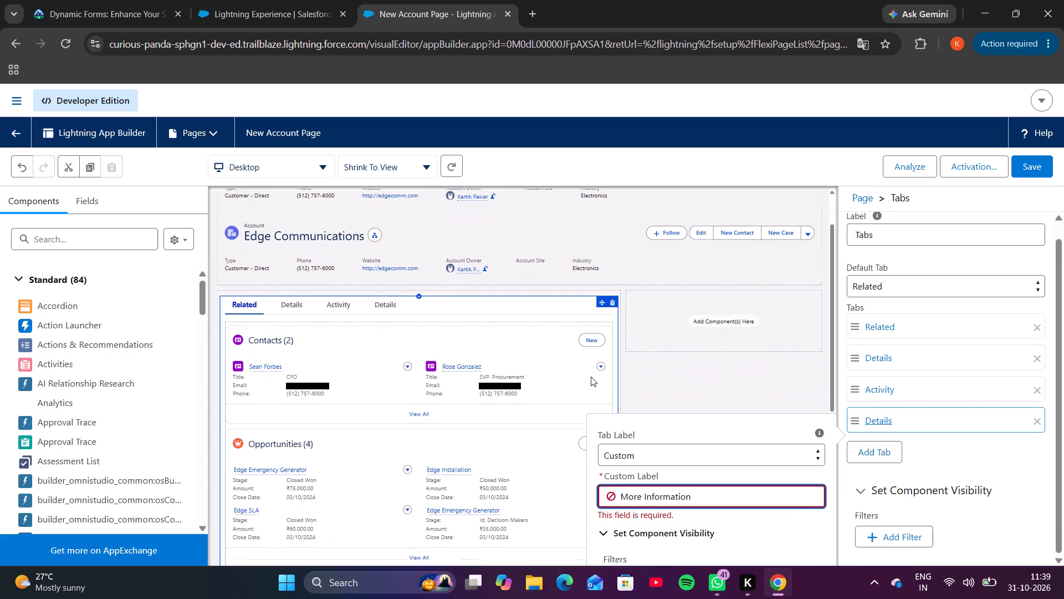
scroll(591, 377, down, 1)
key(ctrl+minus)
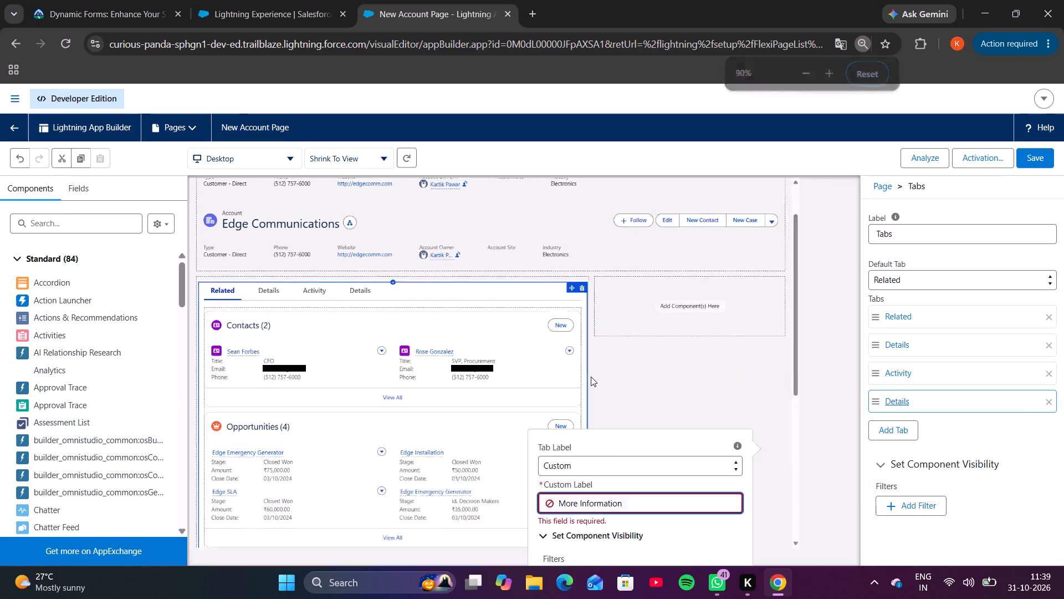
click(796, 410)
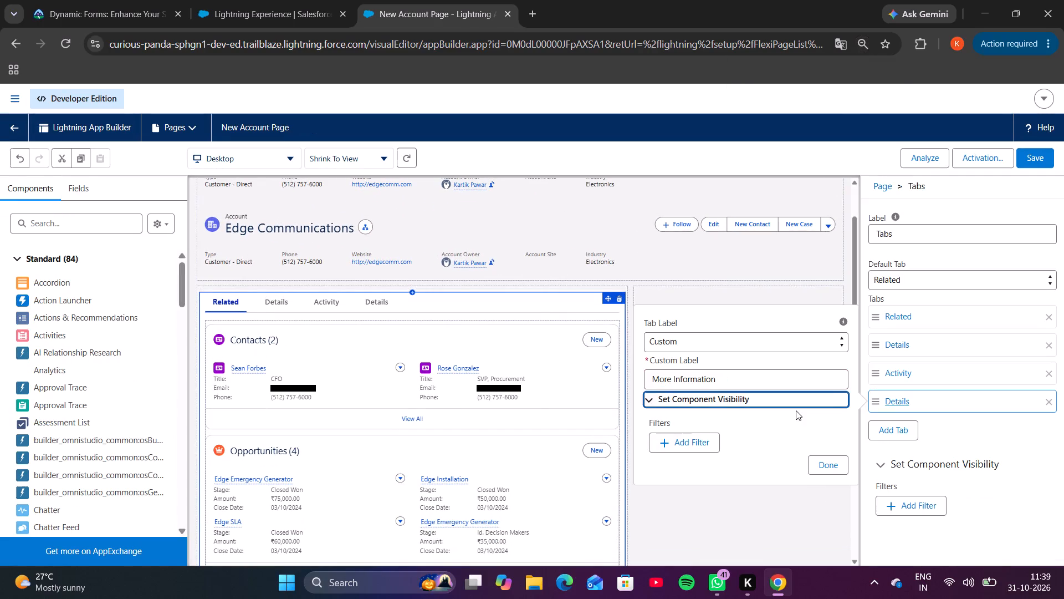
click(828, 459)
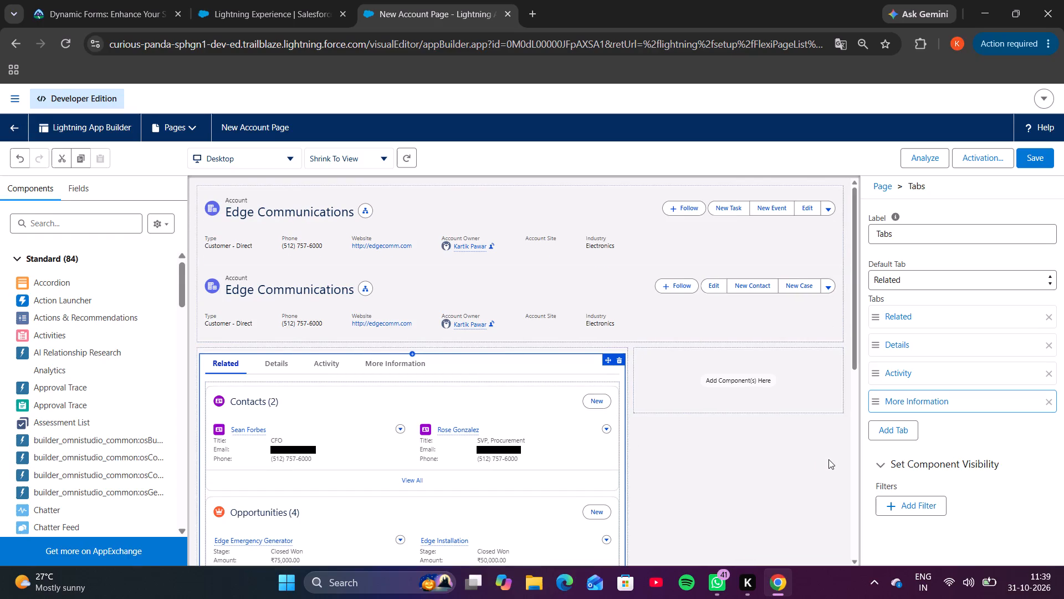
Examine the More Information and Details tabs and both highlights panels to find where the record details can be upgraded.
click(400, 366)
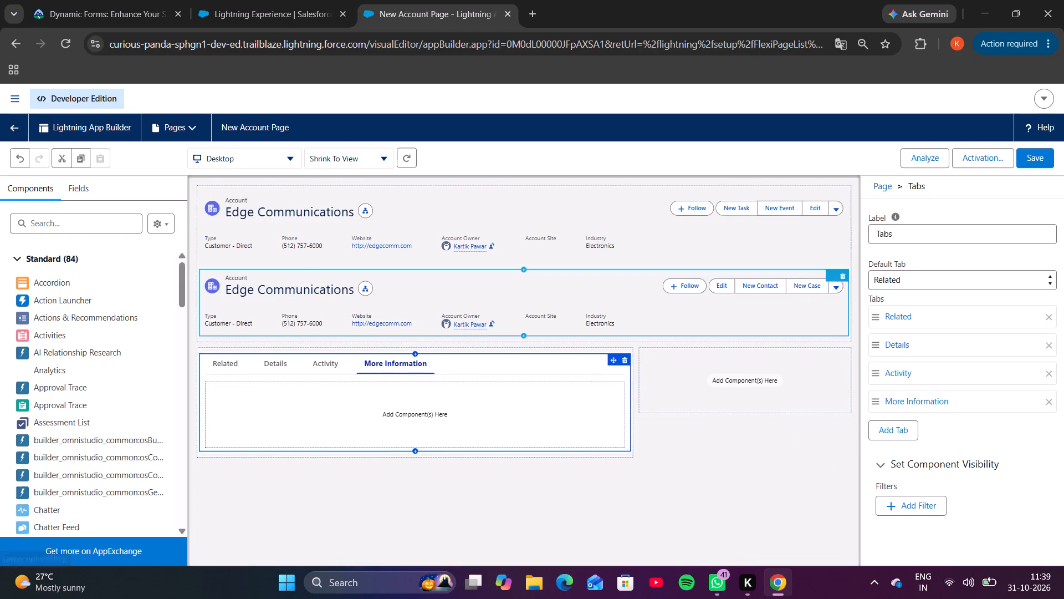
click(269, 356)
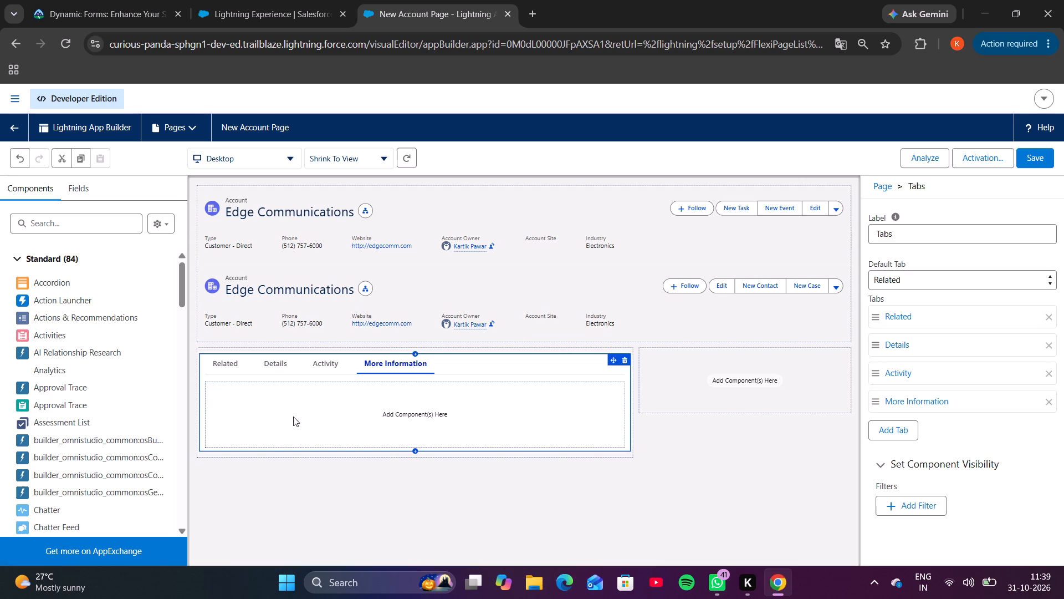
click(273, 367)
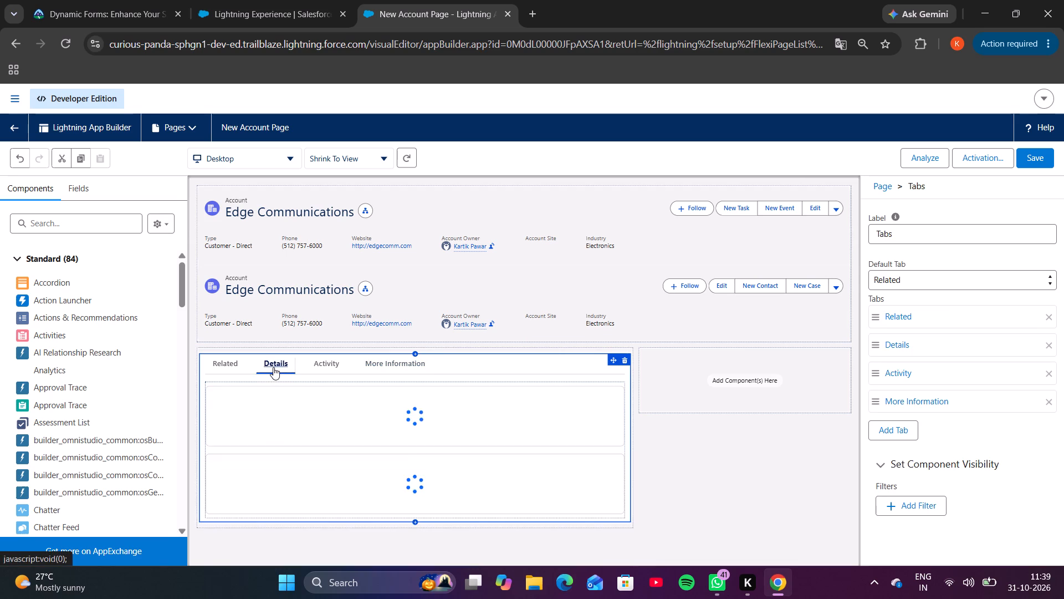
scroll(318, 423, down, 1)
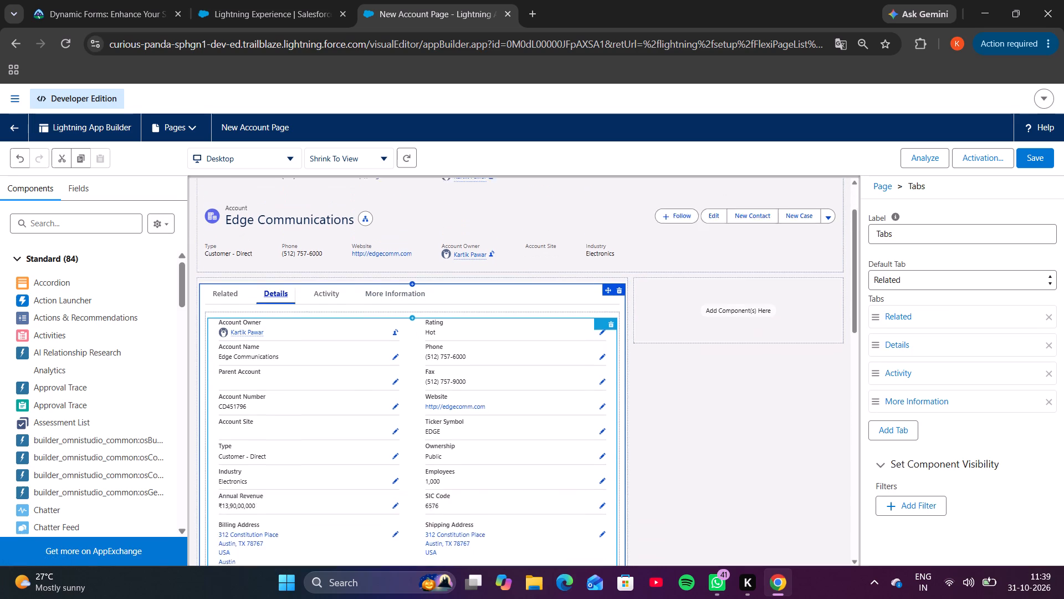
scroll(318, 423, down, 2)
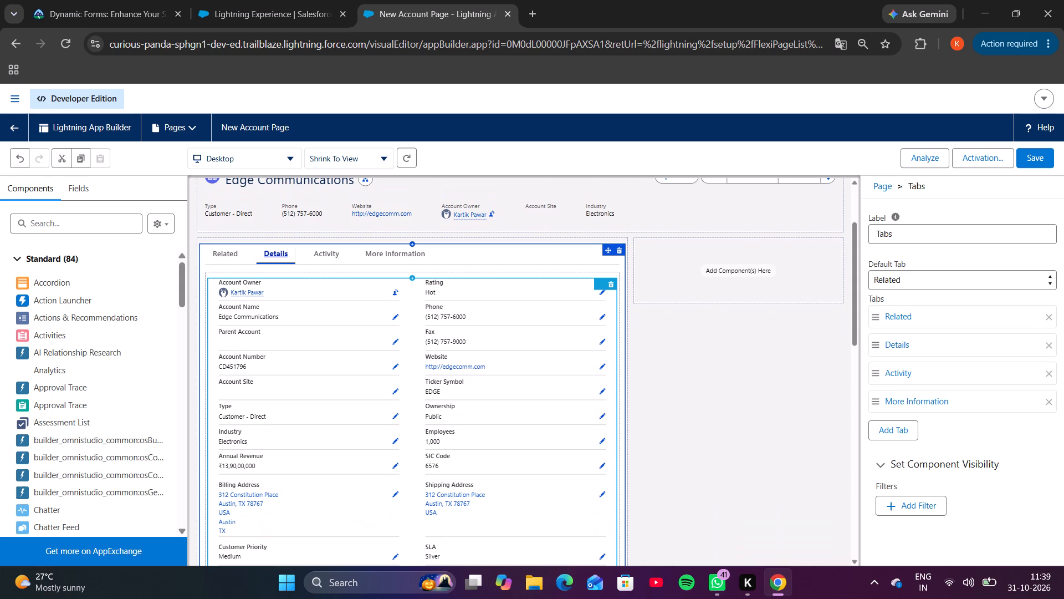
scroll(318, 423, up, 6)
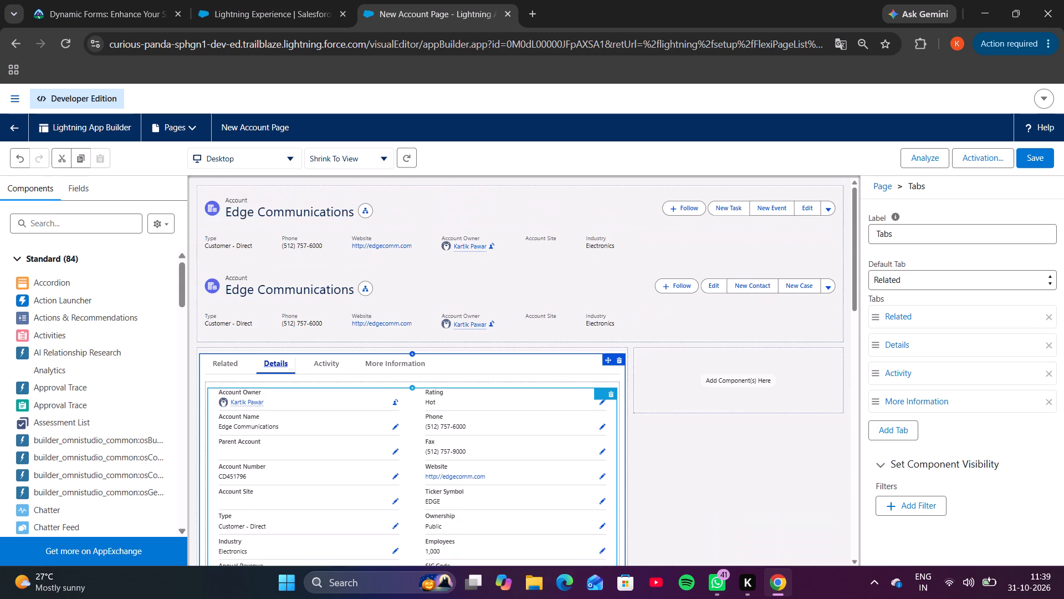
click(277, 364)
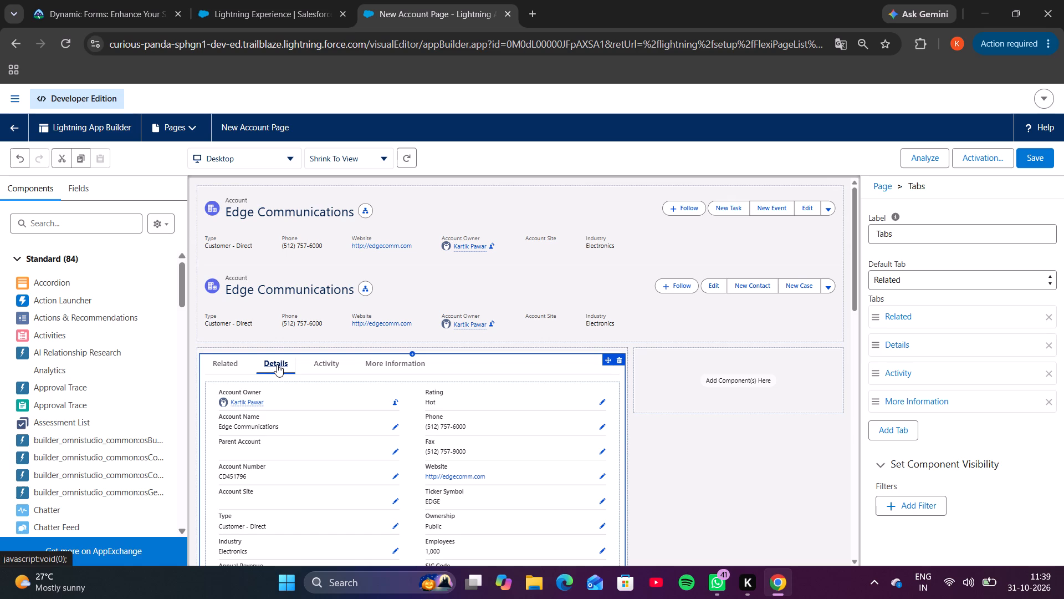
click(311, 232)
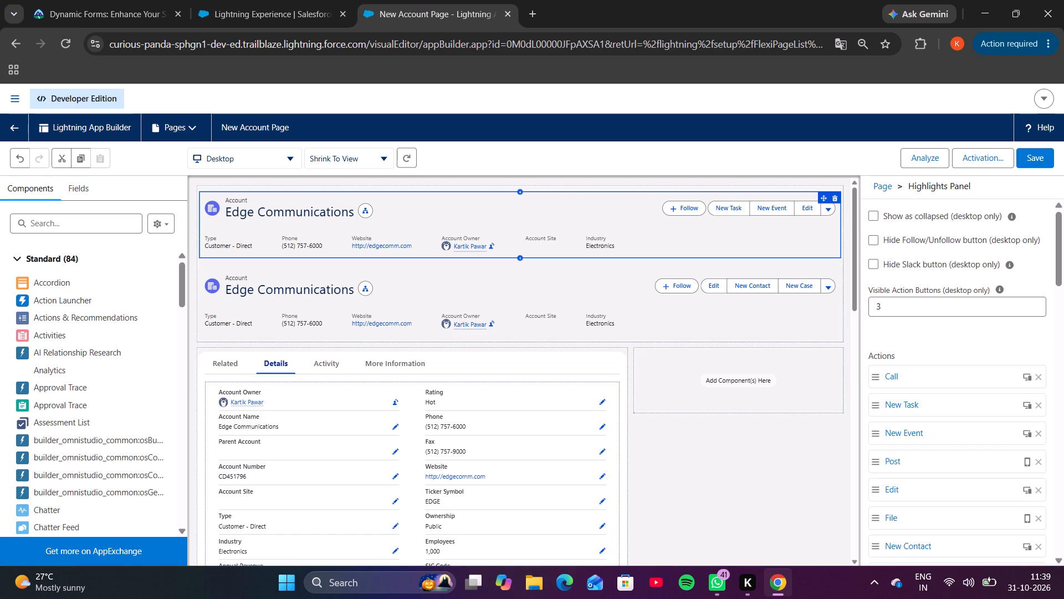
click(306, 288)
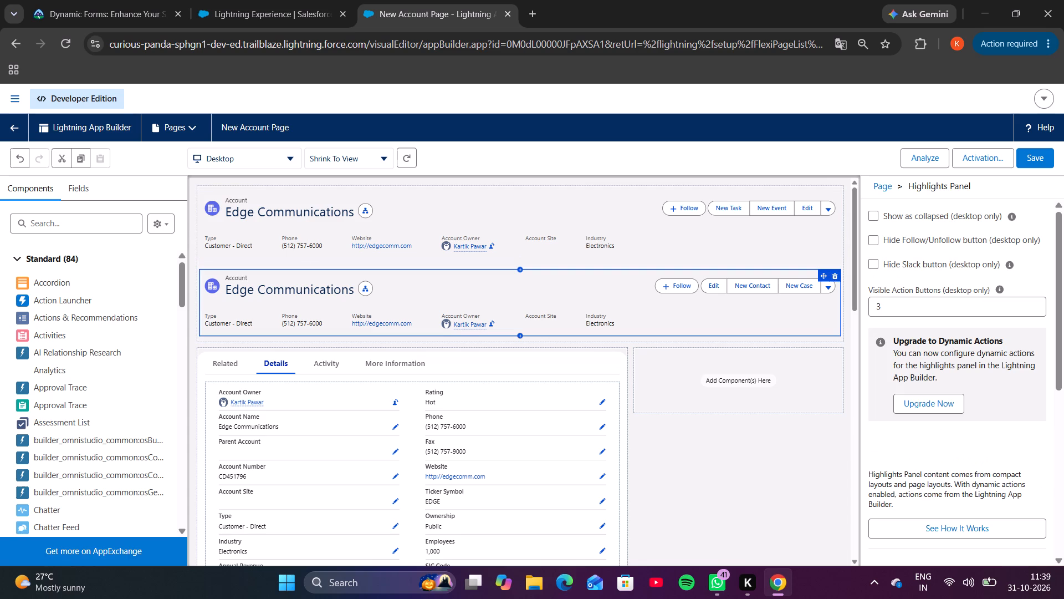
click(275, 356)
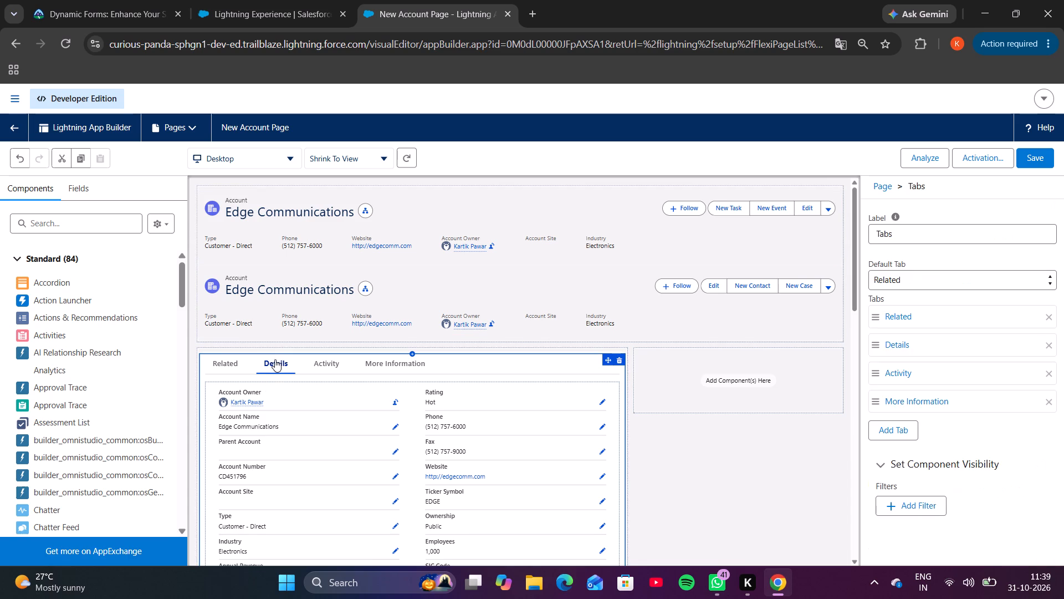
click(275, 361)
click(275, 361)
double_click(275, 361)
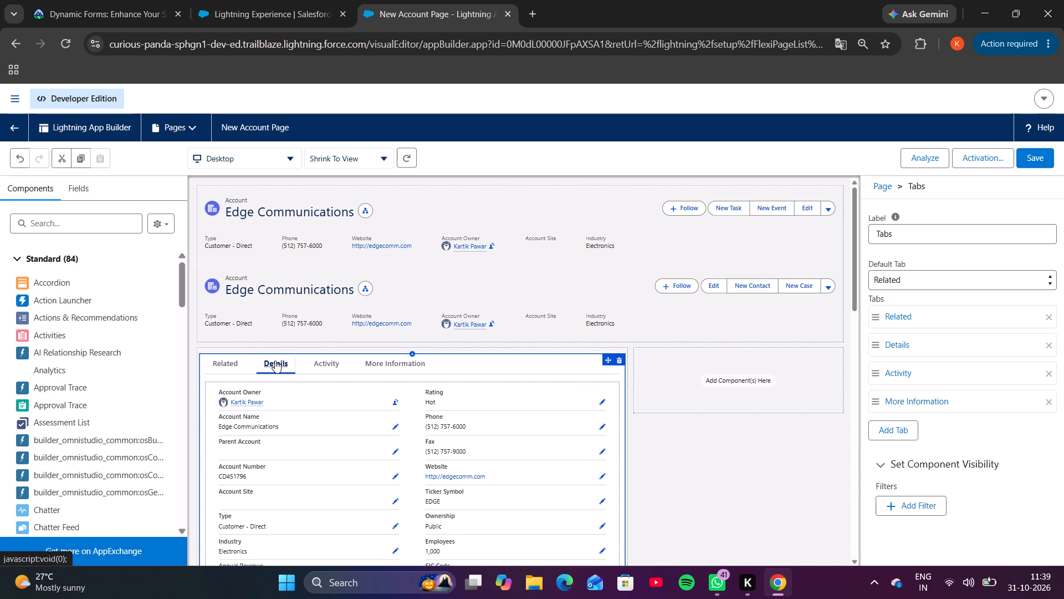
click(275, 361)
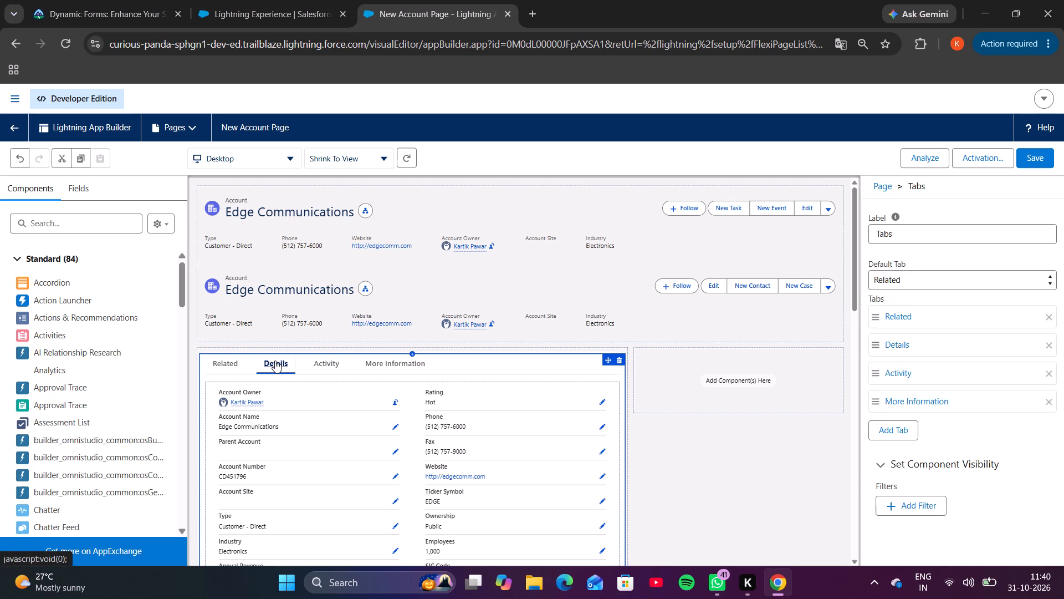
click(275, 361)
Upgrade the Record Detail component on the Details tab to Dynamic Forms, using Account Layout as the source.
scroll(284, 450, down, 1)
right_click(284, 450)
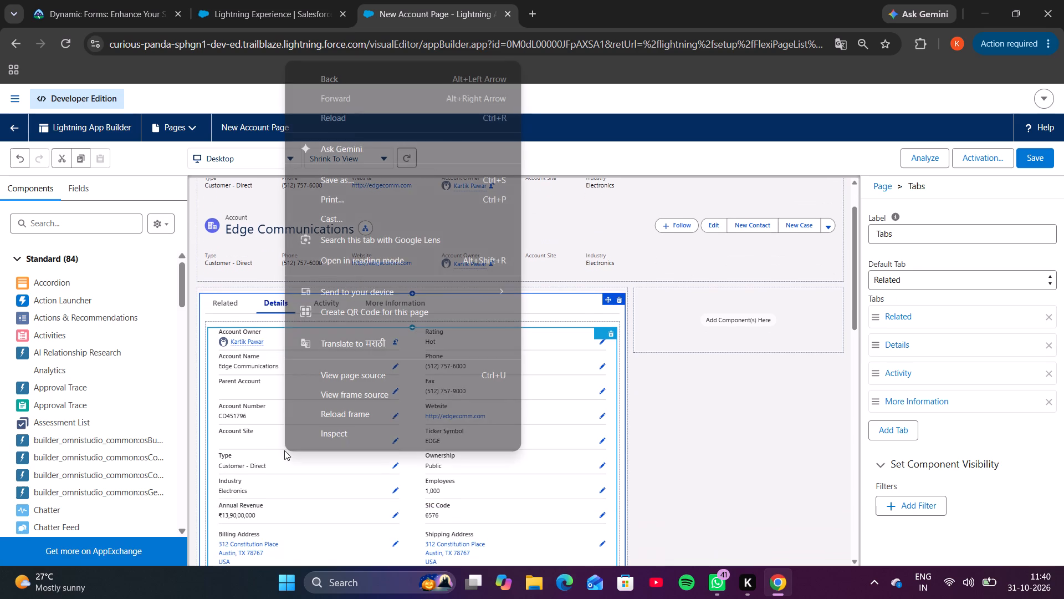
click(248, 404)
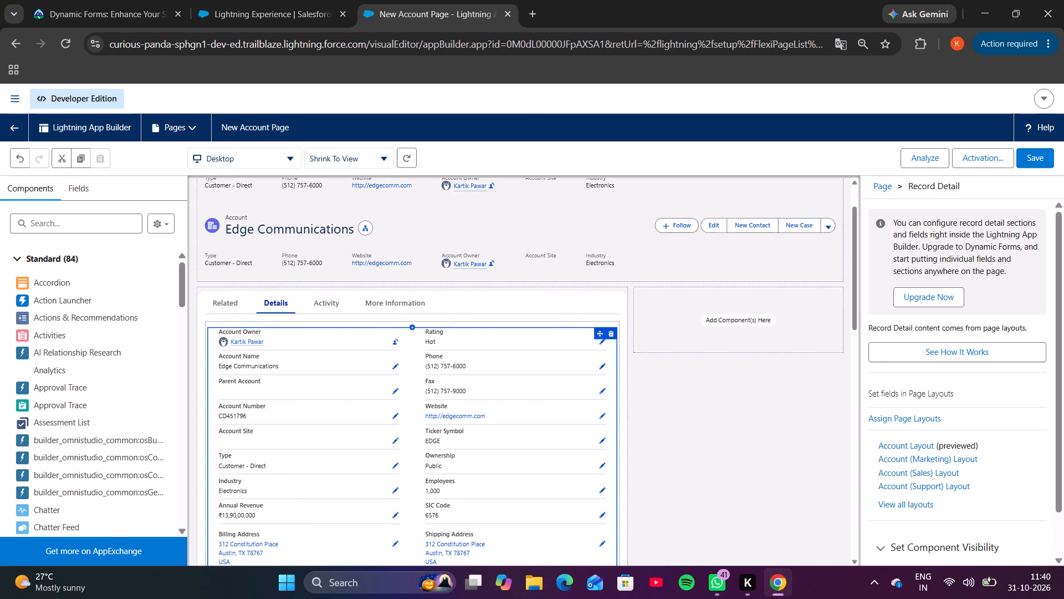
click(929, 300)
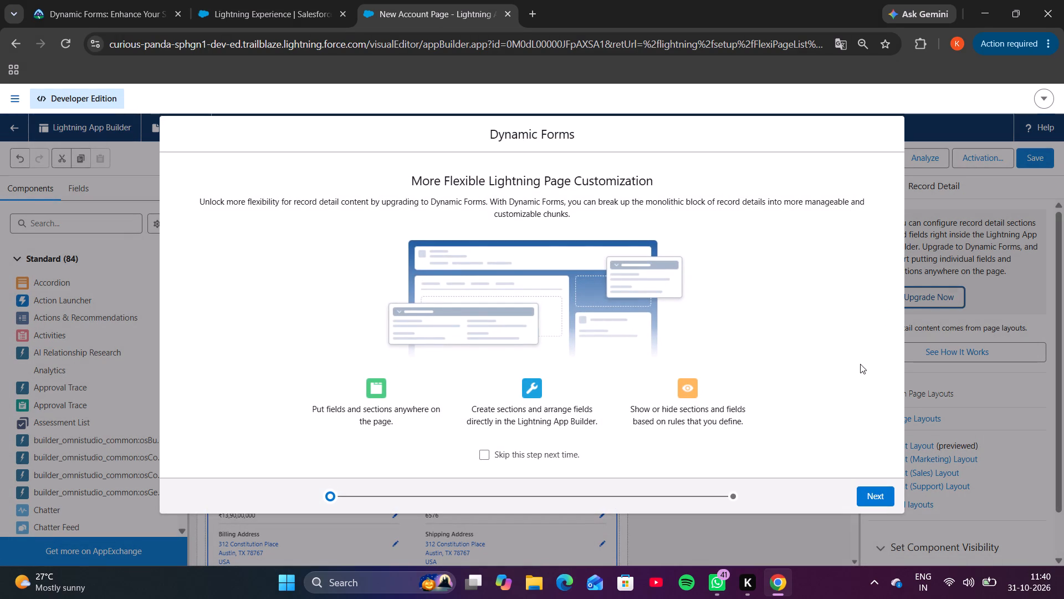
click(876, 498)
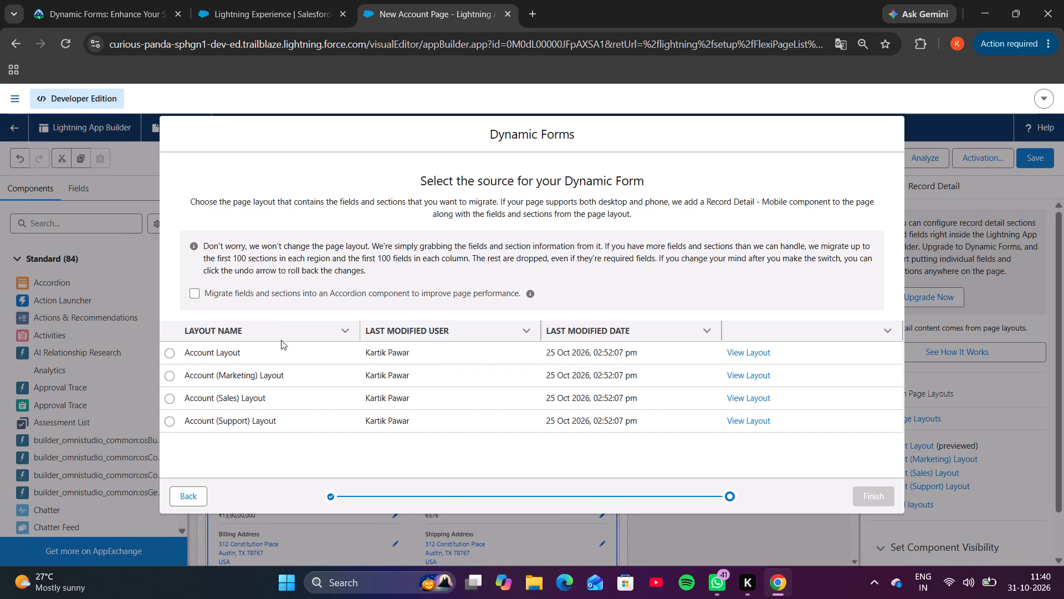
click(171, 353)
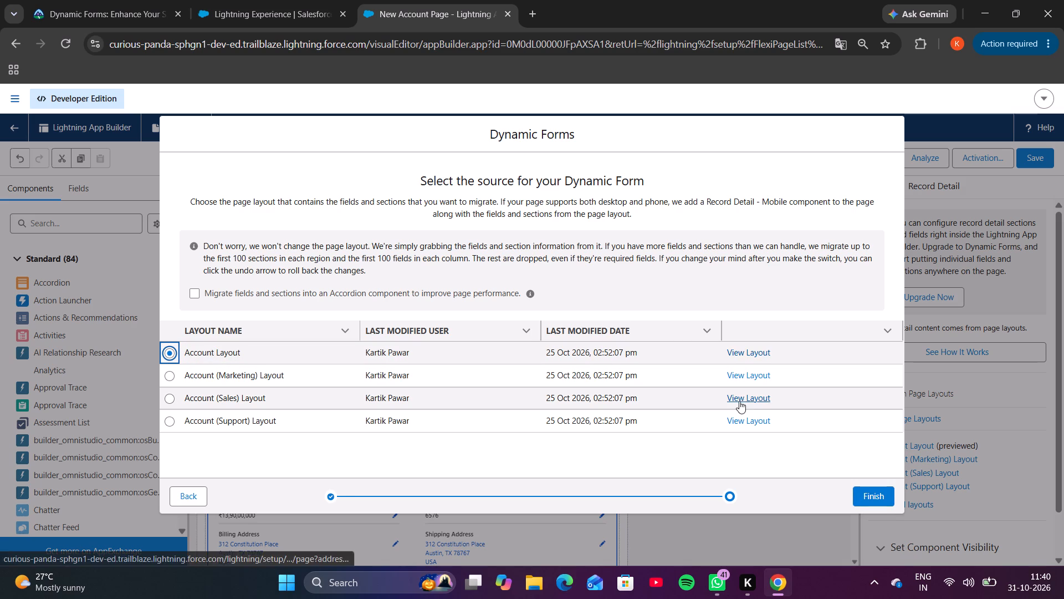
click(876, 496)
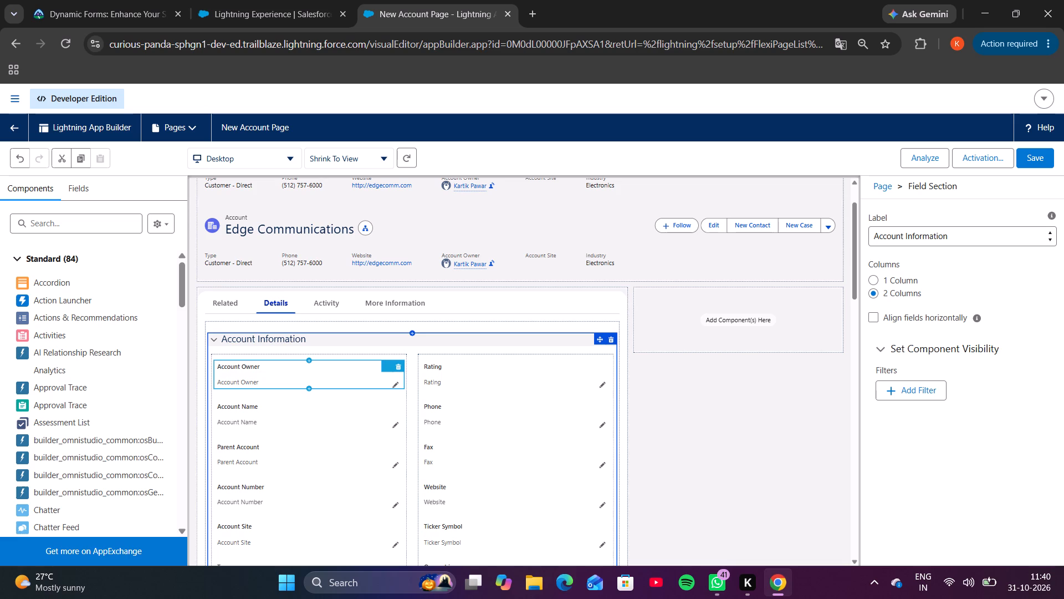
Collapse the Account Information section and move the Additional Information section from the Details tab to the More Information tab.
click(218, 338)
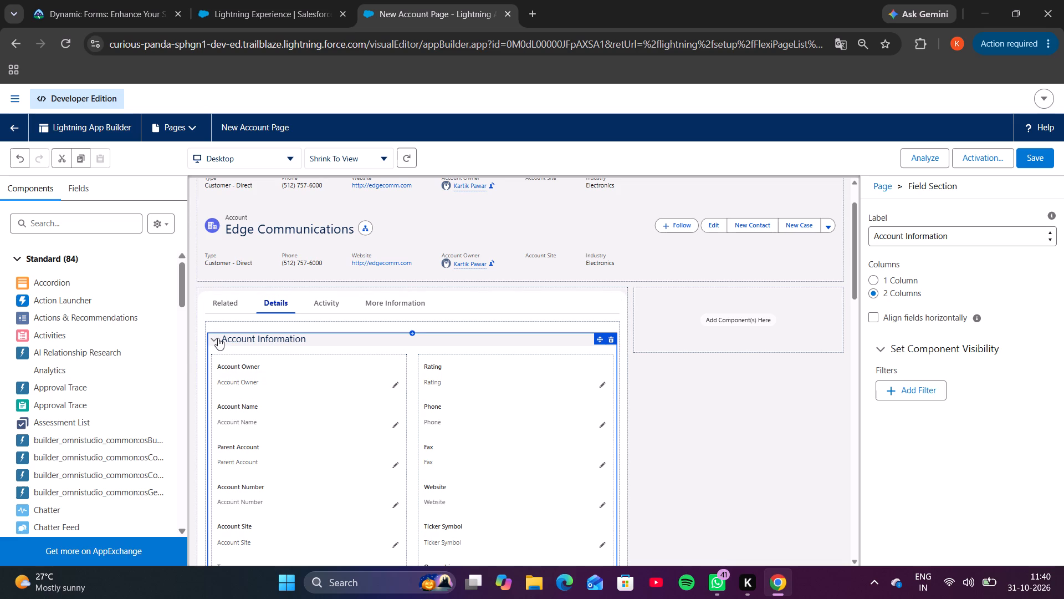
click(211, 335)
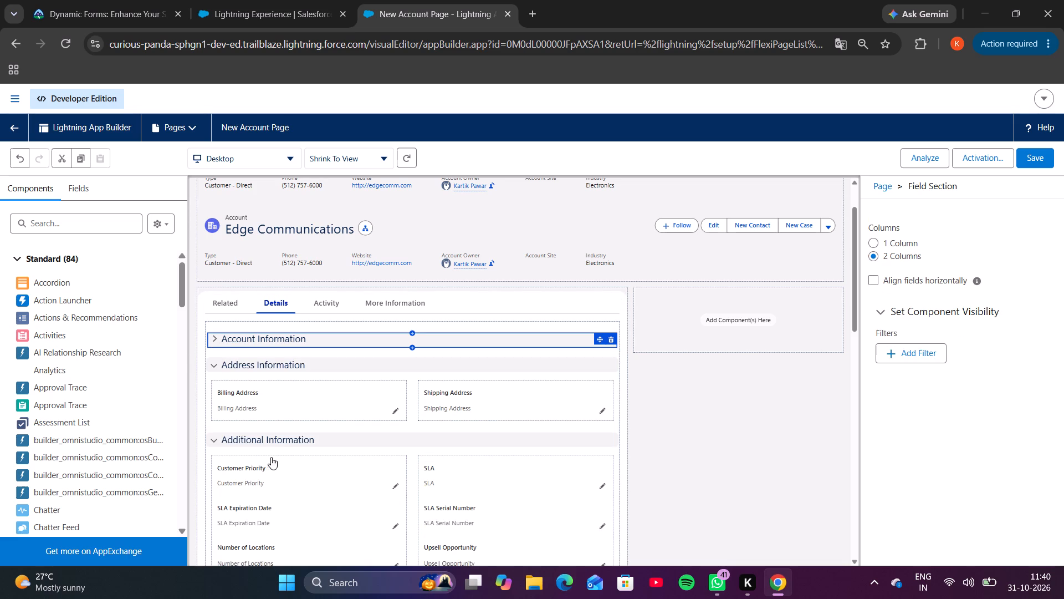
scroll(308, 455, down, 2)
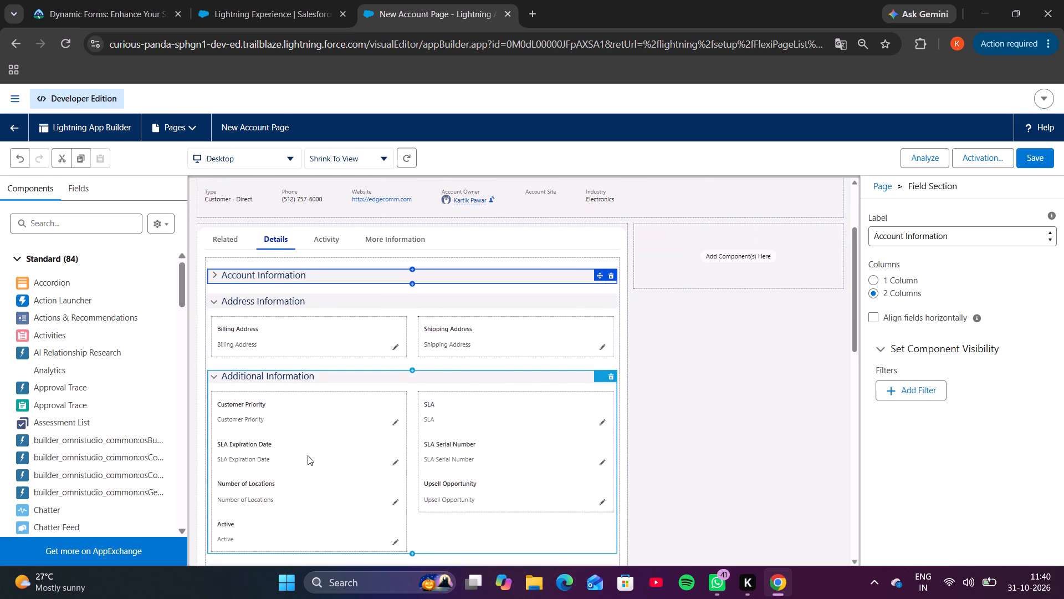
scroll(308, 455, down, 4)
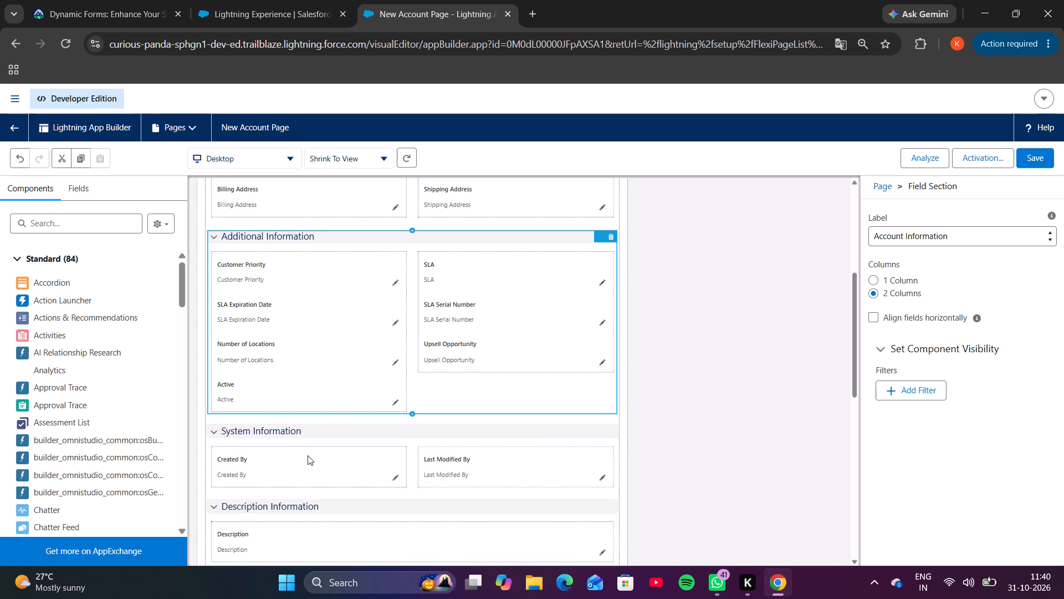
scroll(308, 455, down, 1)
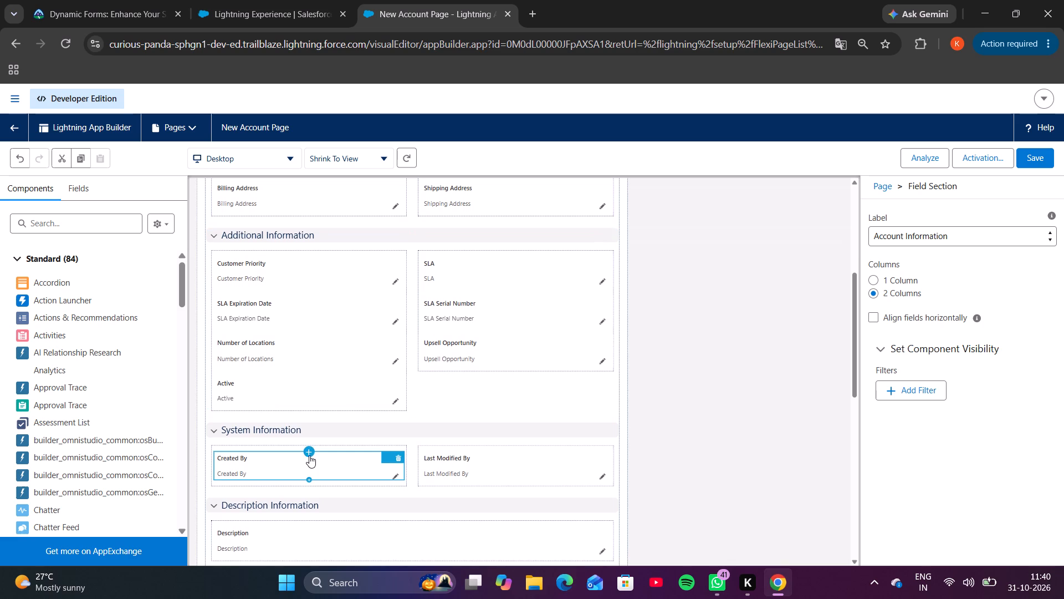
scroll(346, 407, up, 3)
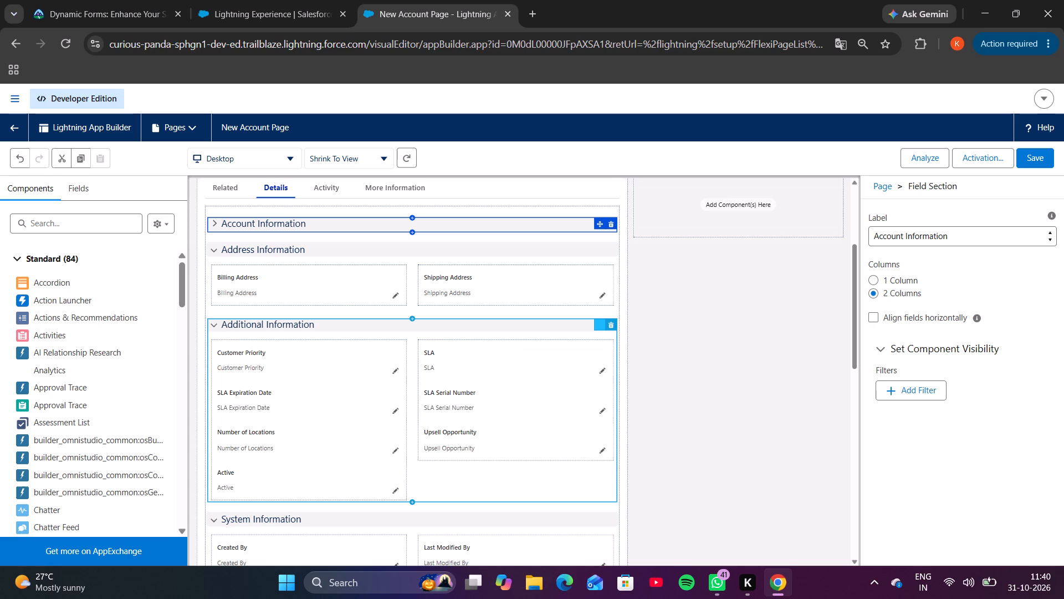
drag(600, 323, 382, 192)
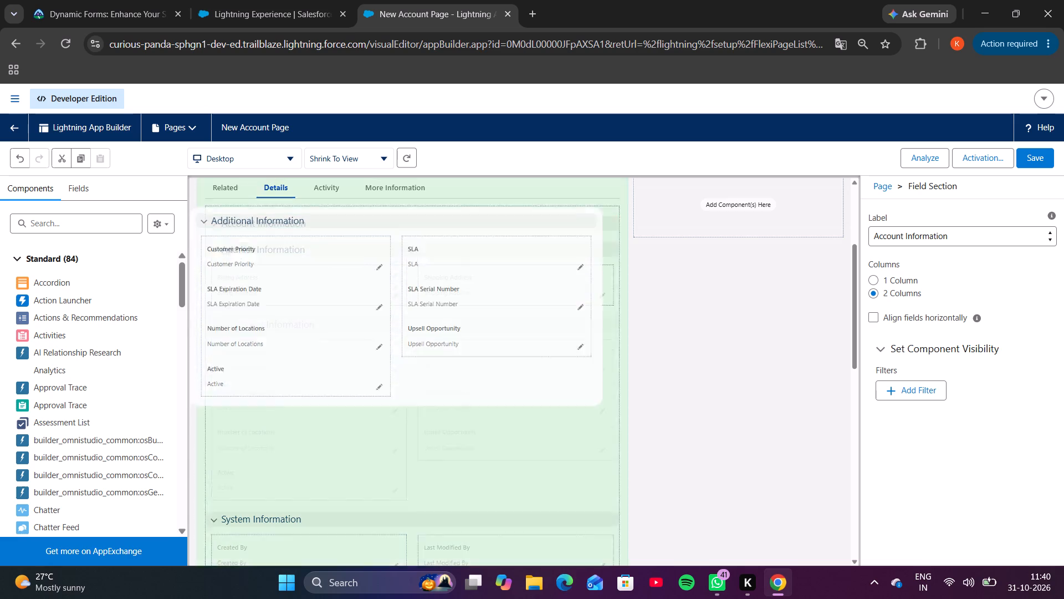
drag(382, 192, 431, 347)
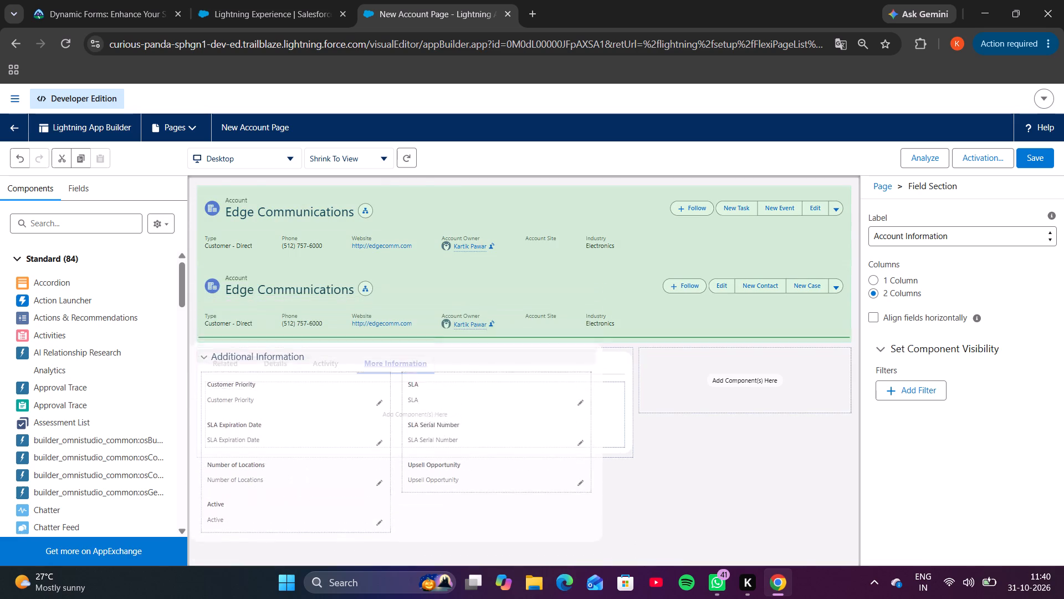
drag(431, 347, 450, 389)
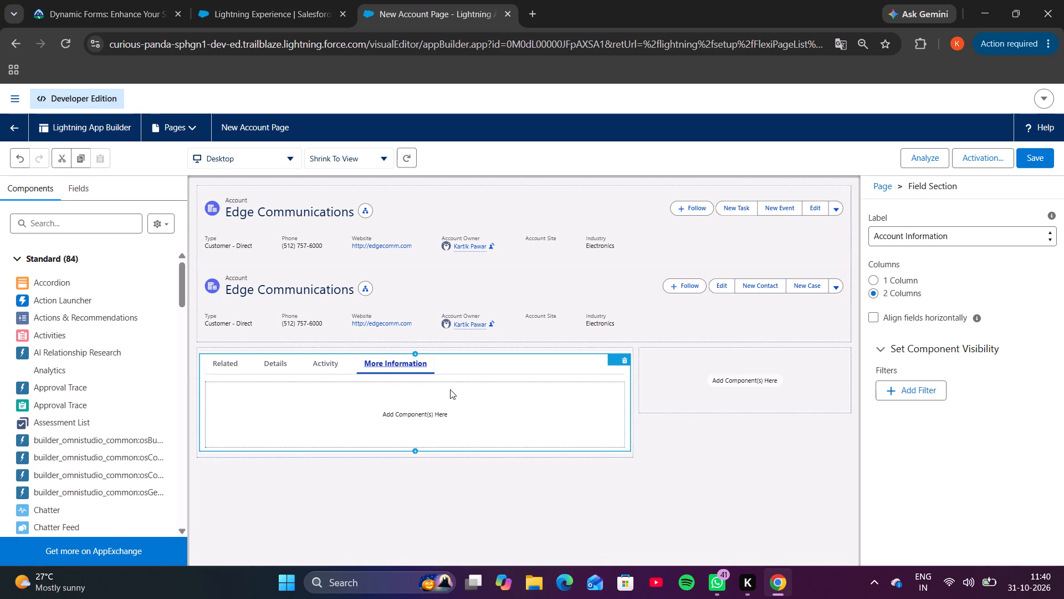
scroll(405, 419, down, 1)
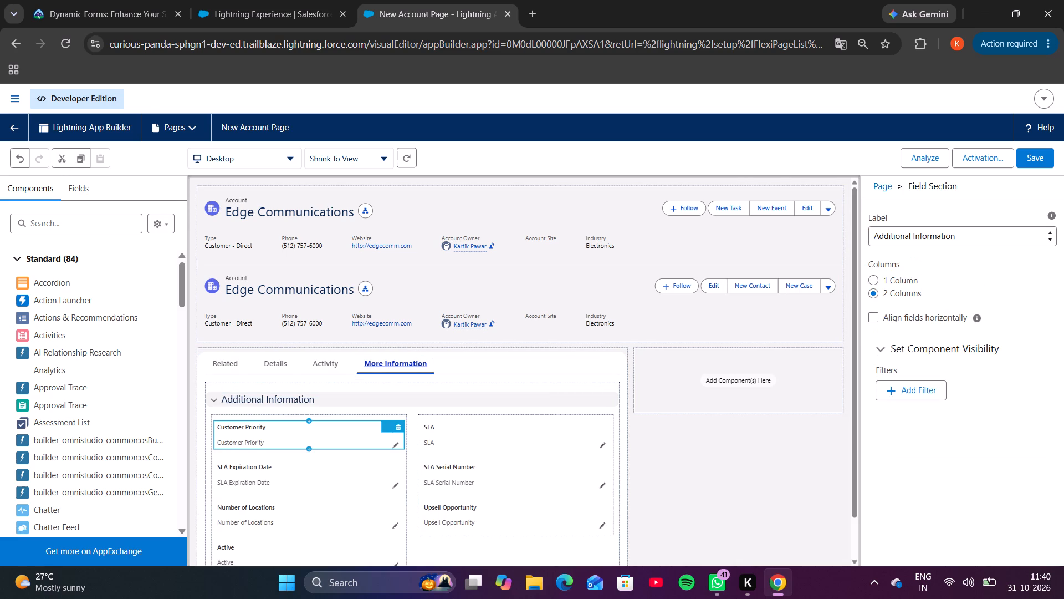
Move the System Information section from the Details tab to the More Information tab, below Additional Information.
click(290, 364)
scroll(398, 488, down, 1)
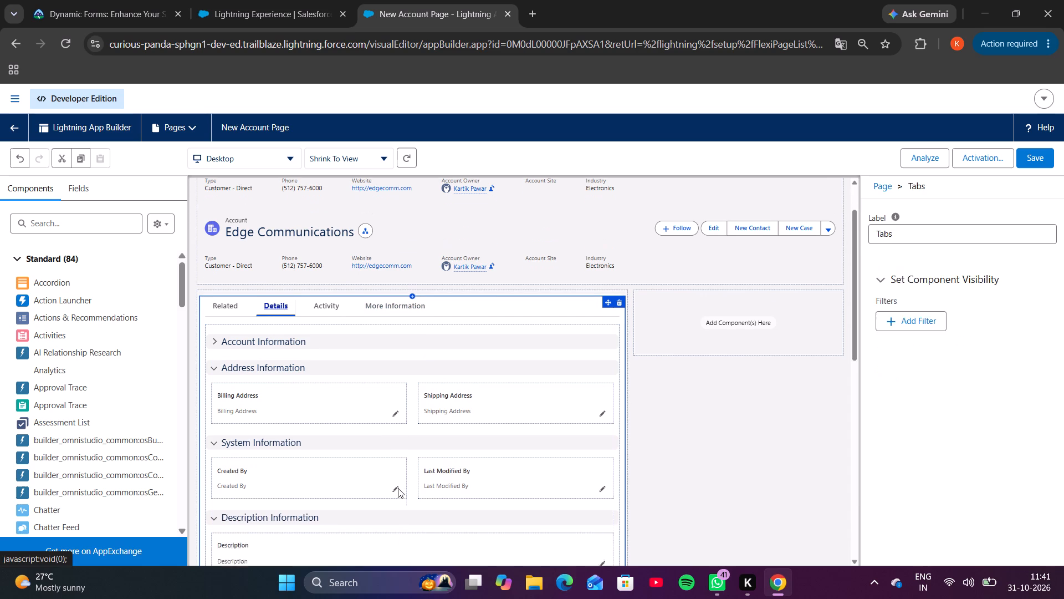
scroll(398, 488, down, 1)
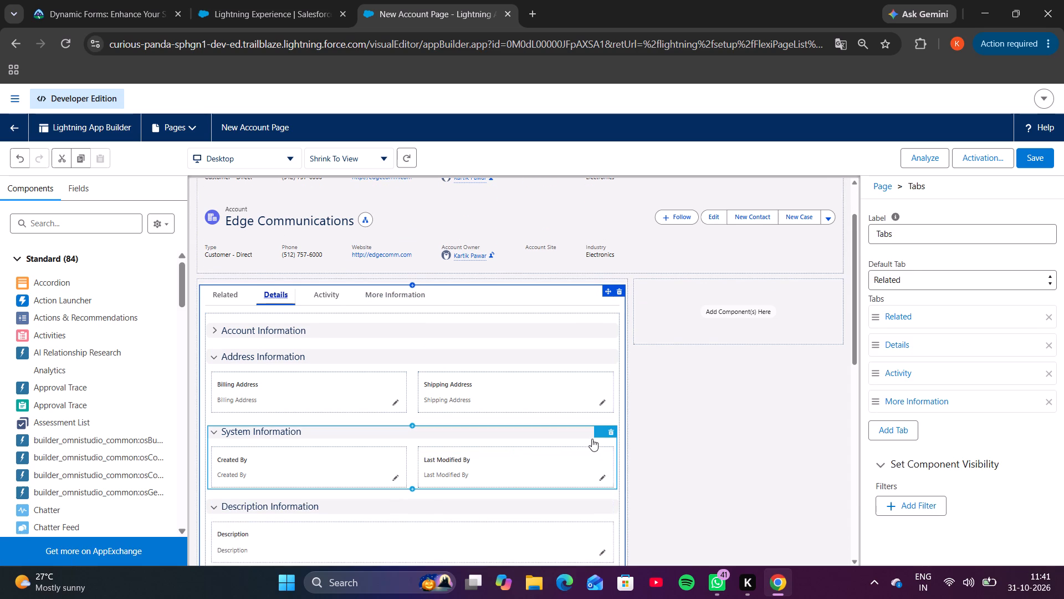
drag(600, 431, 596, 418)
drag(596, 418, 400, 361)
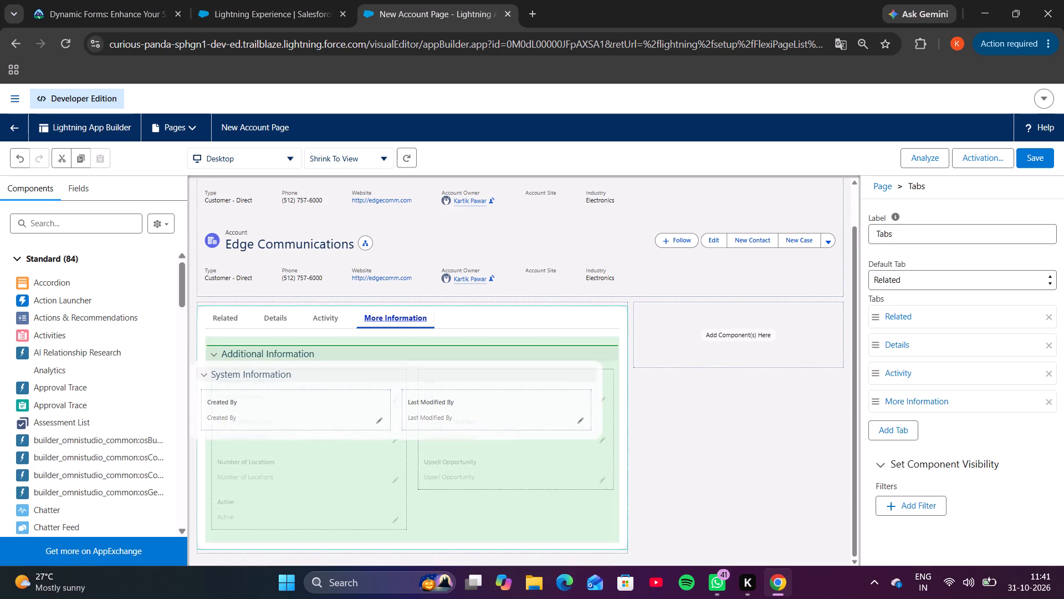
drag(400, 361, 432, 490)
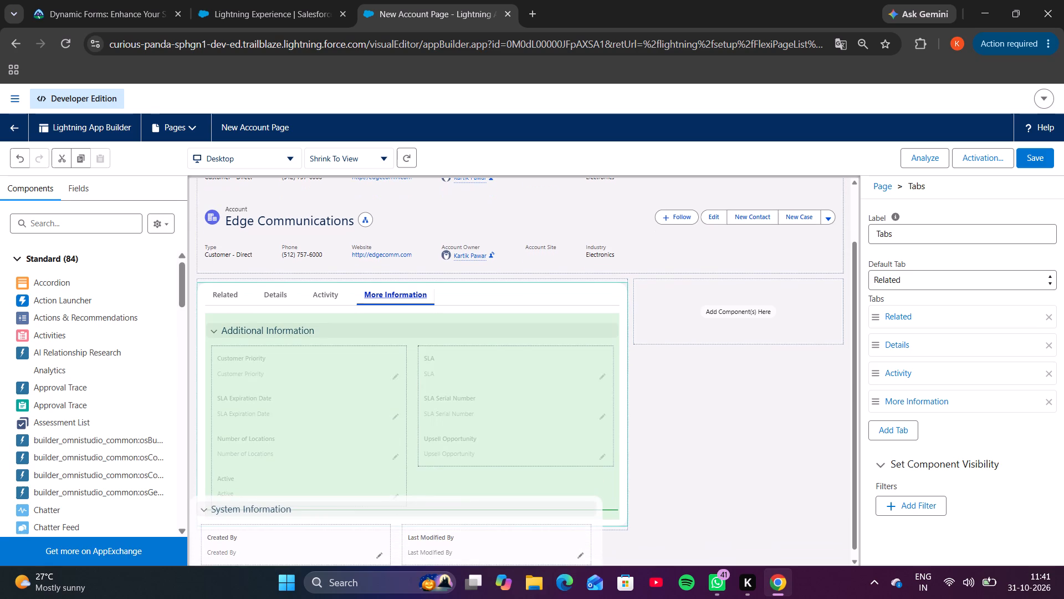
drag(432, 490, 447, 508)
scroll(451, 488, down, 2)
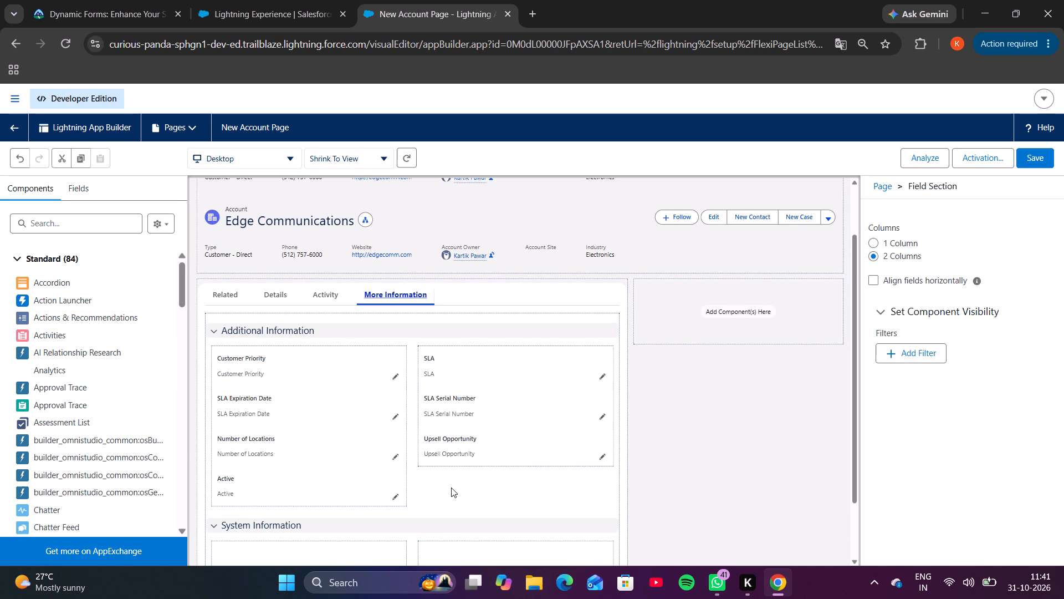
scroll(451, 488, down, 2)
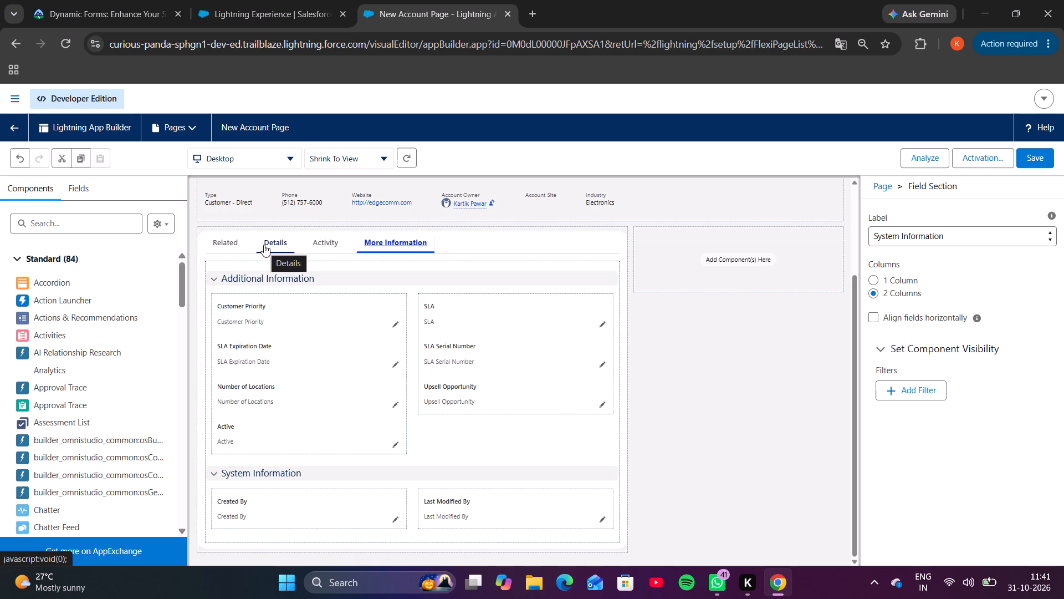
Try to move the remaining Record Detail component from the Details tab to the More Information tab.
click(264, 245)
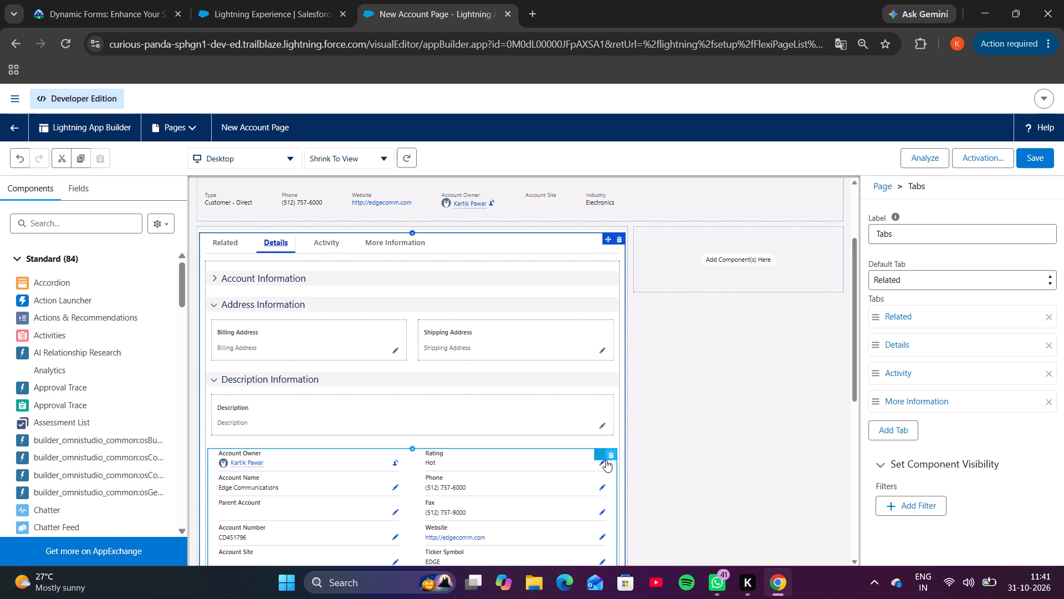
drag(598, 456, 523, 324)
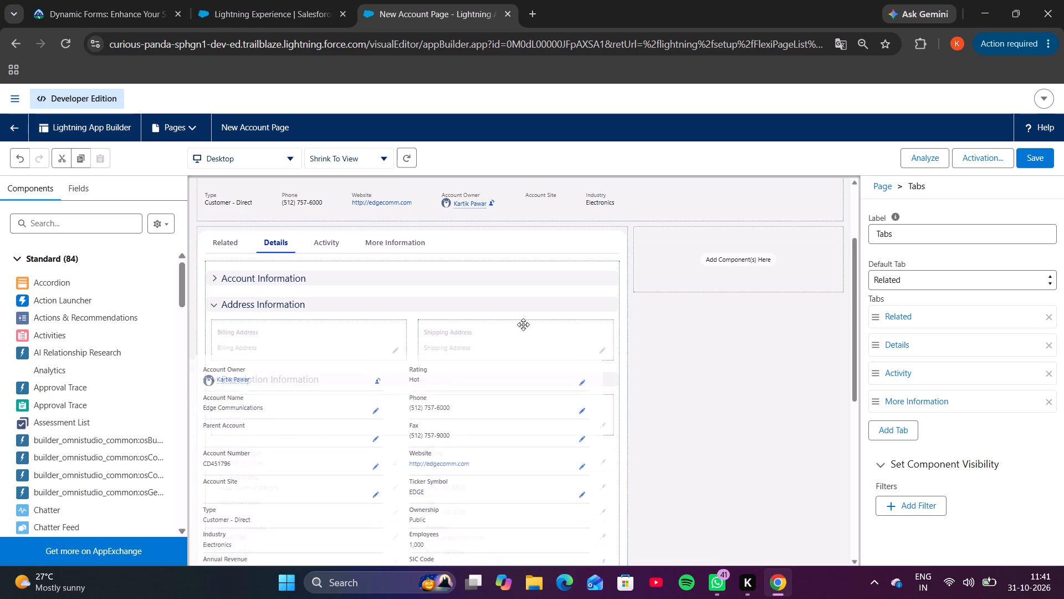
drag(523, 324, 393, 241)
Examine the page from the highlights panels down to the tabs to check where the Record Detail component sits.
scroll(393, 241, up, 1)
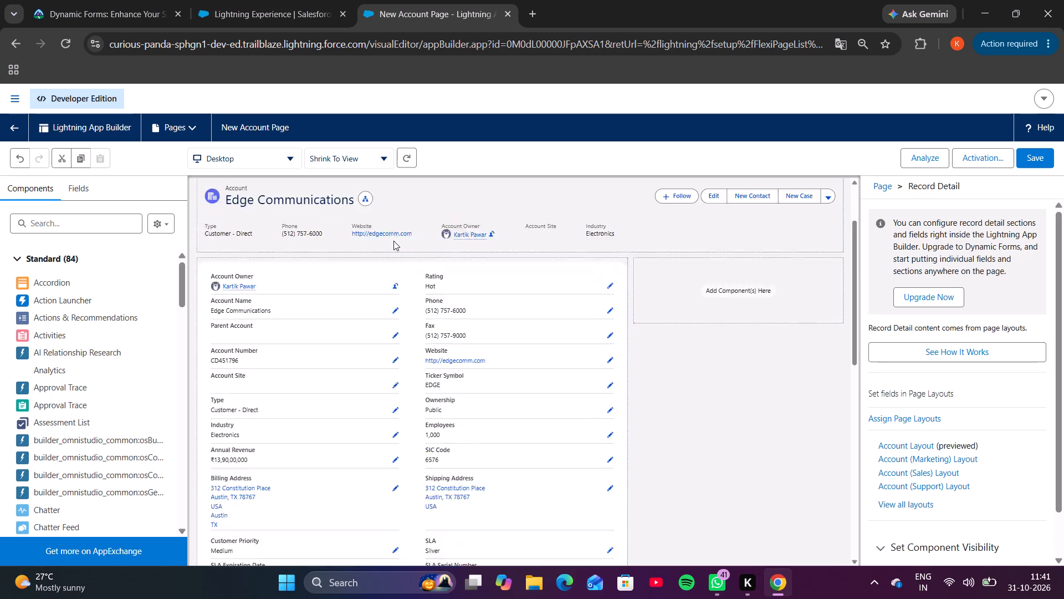
scroll(393, 241, up, 5)
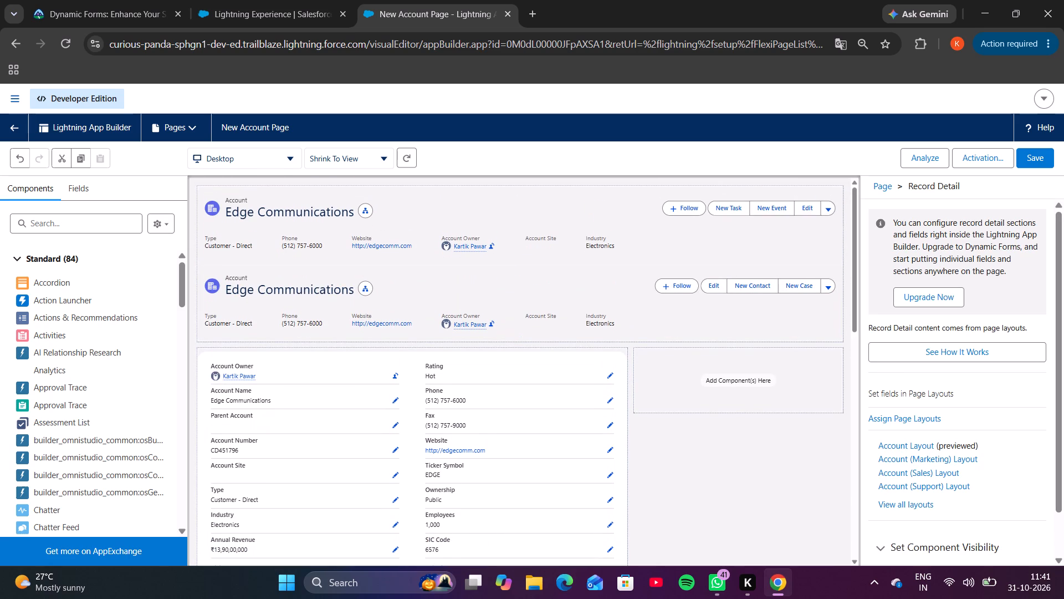
click(388, 366)
scroll(388, 366, up, 1)
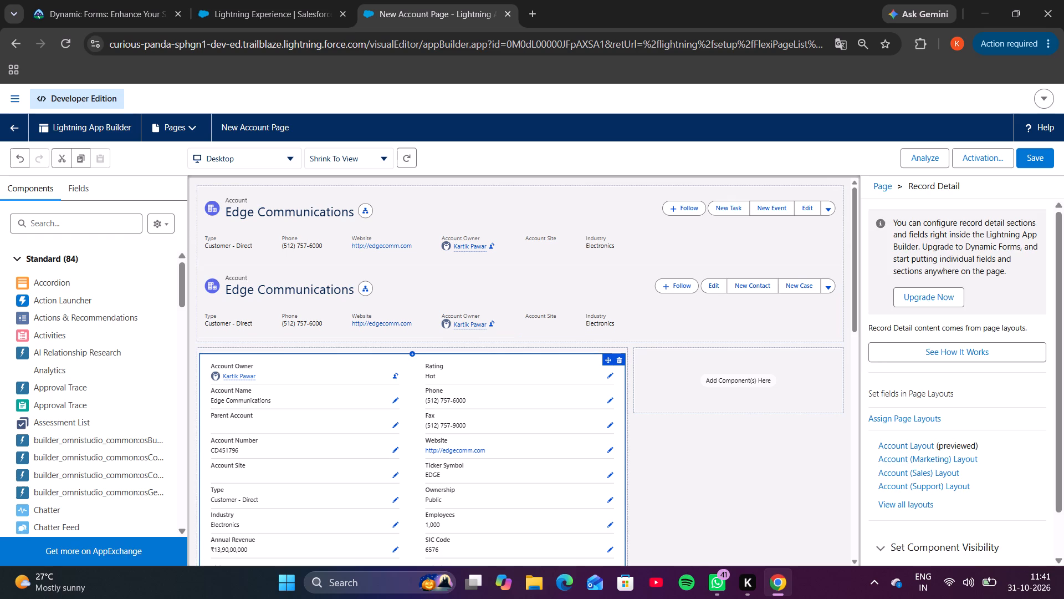
scroll(610, 466, up, 8)
scroll(610, 466, down, 5)
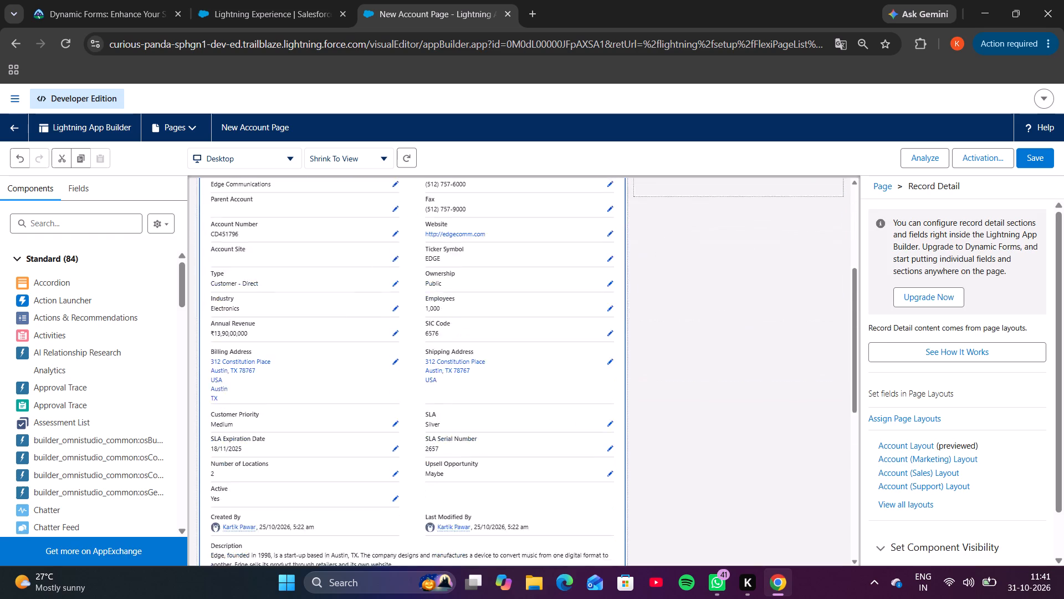
scroll(610, 466, down, 2)
scroll(610, 466, up, 4)
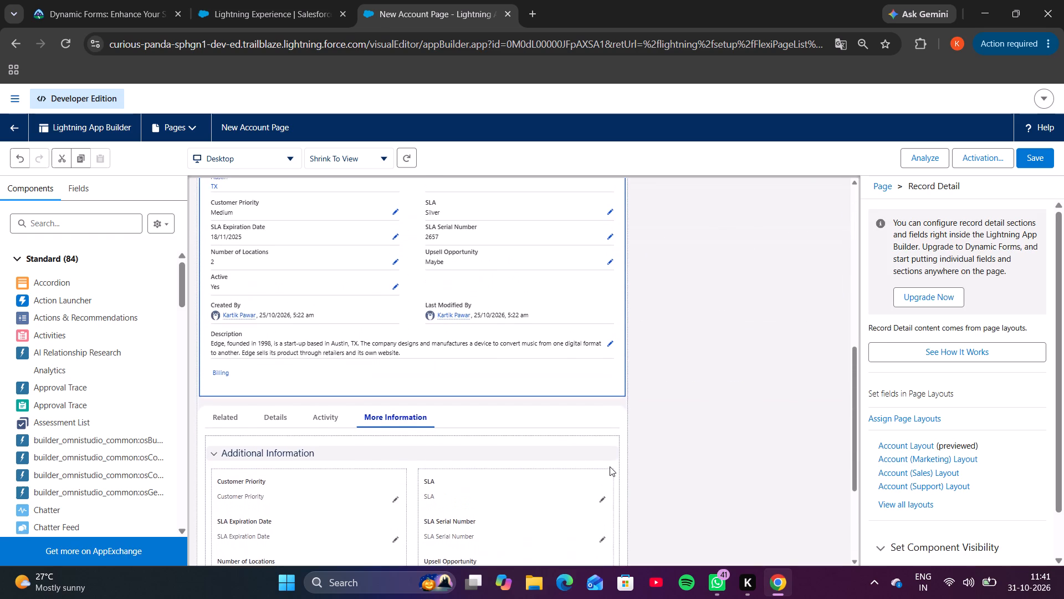
scroll(610, 466, up, 2)
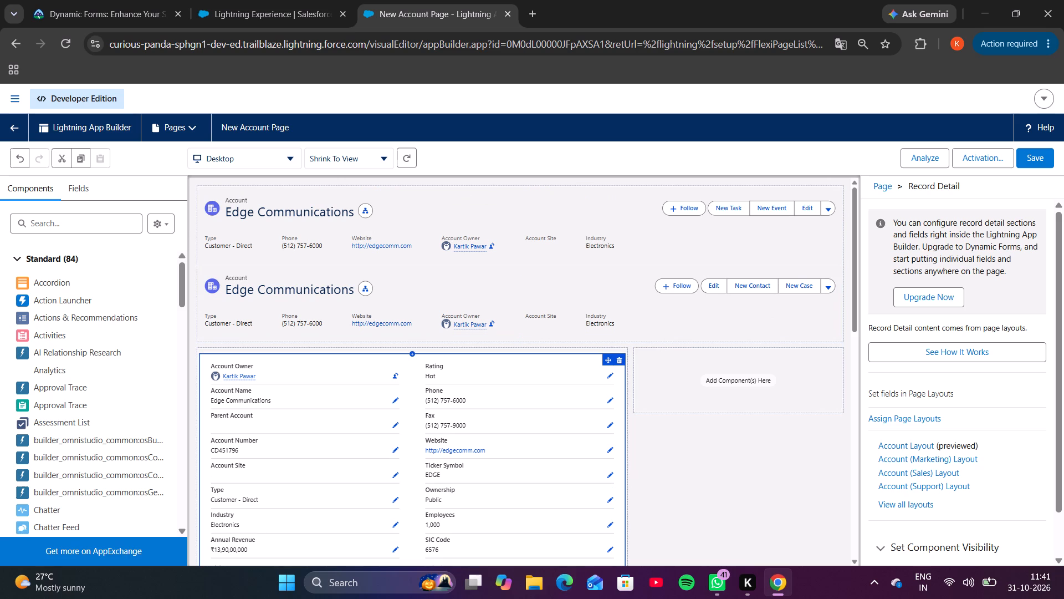
scroll(475, 409, down, 7)
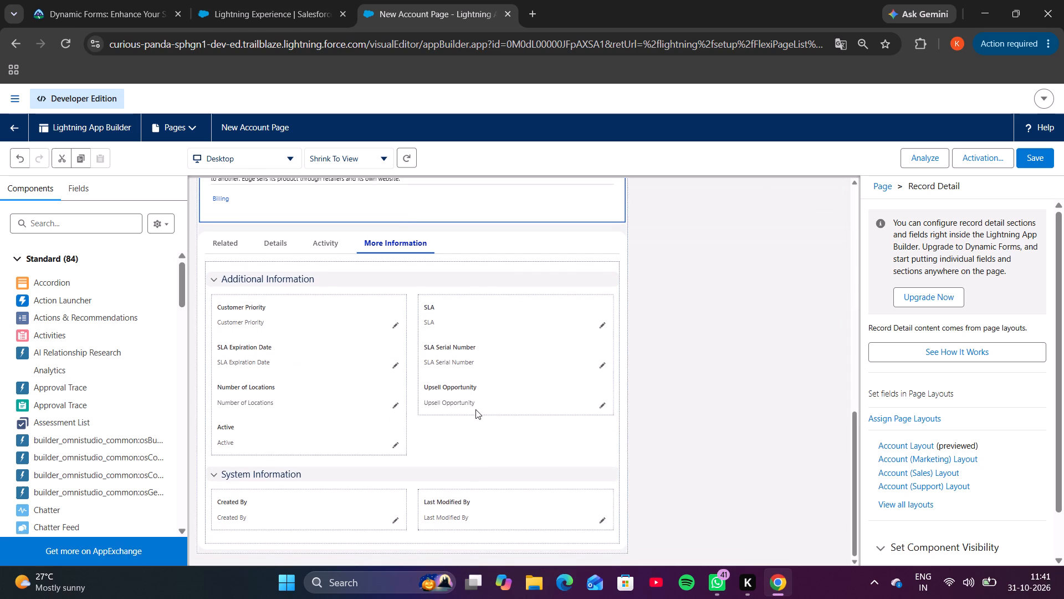
Move the Record Detail component from above the tabs into the Details tab, between the Address Information and Description Information sections.
click(280, 242)
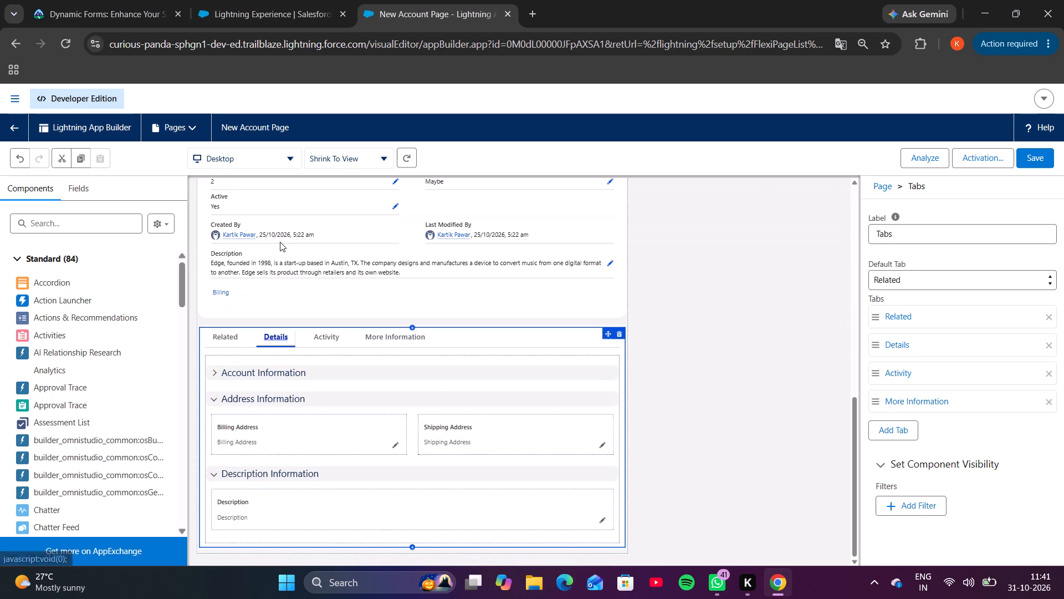
scroll(332, 442, down, 1)
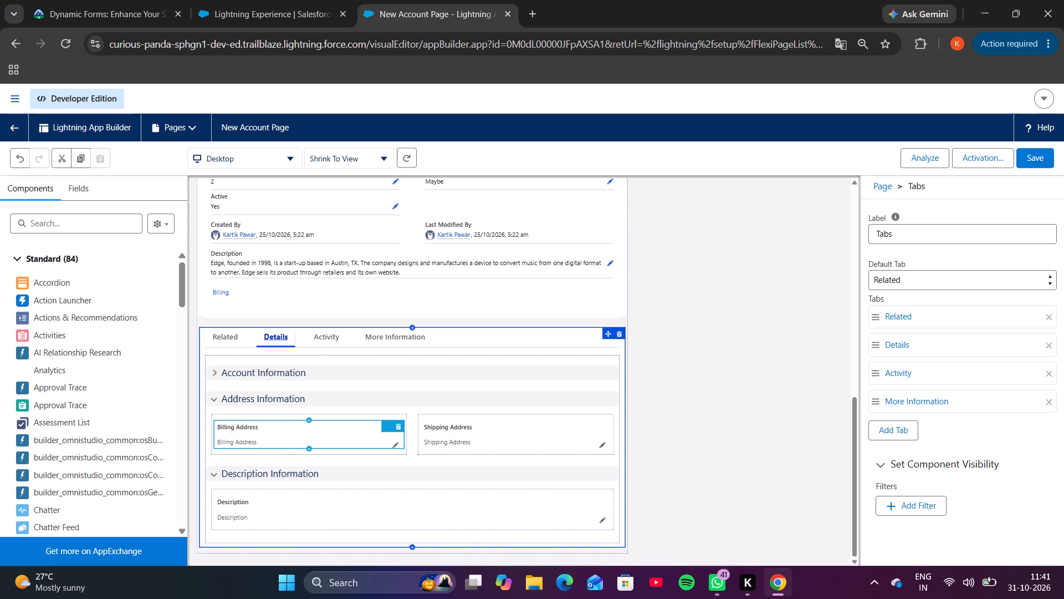
scroll(332, 442, down, 1)
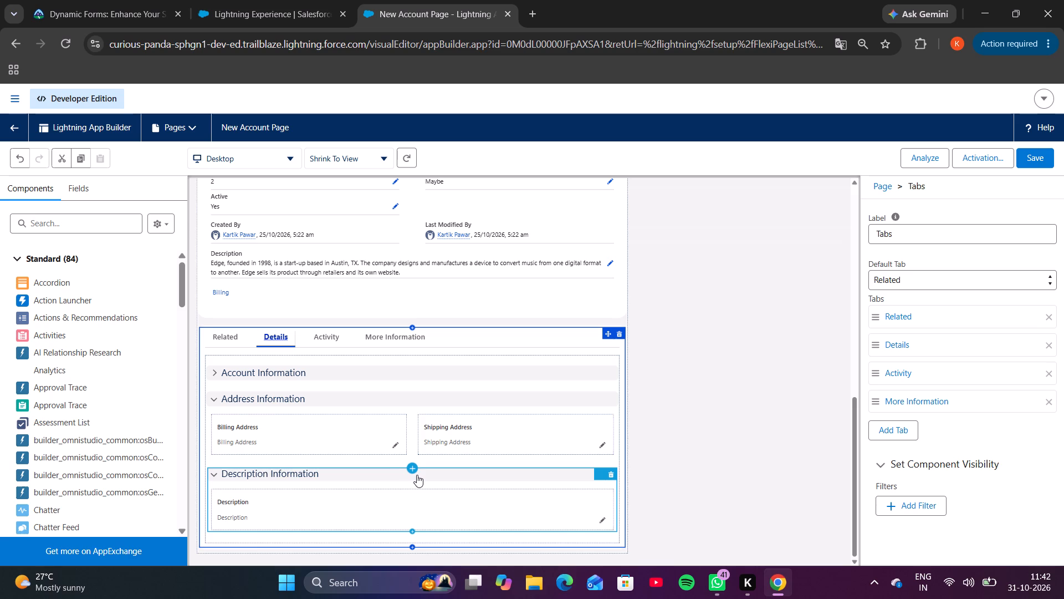
scroll(373, 233, up, 6)
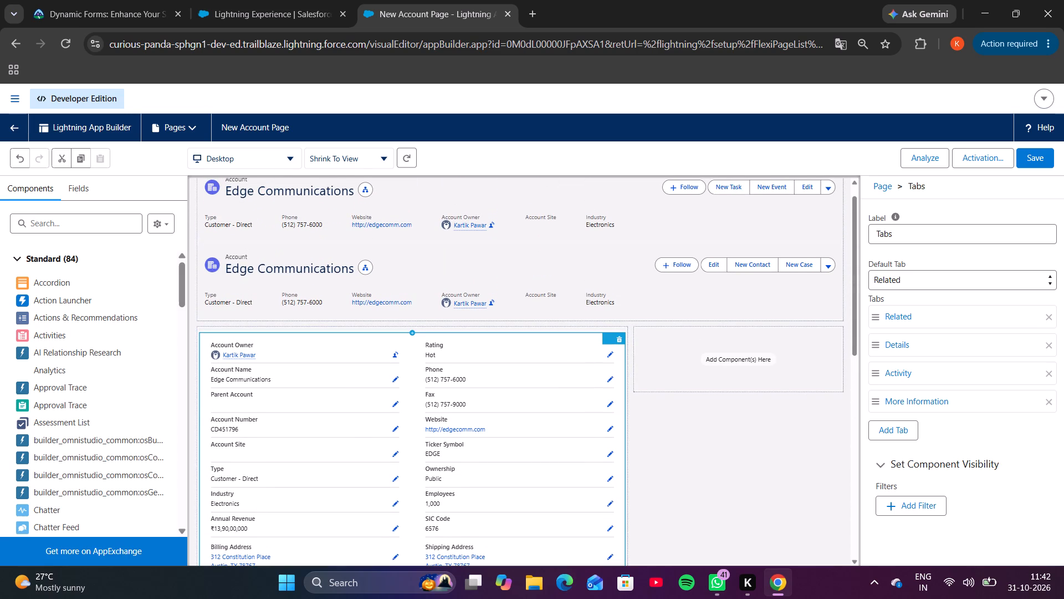
click(608, 348)
drag(608, 344, 584, 504)
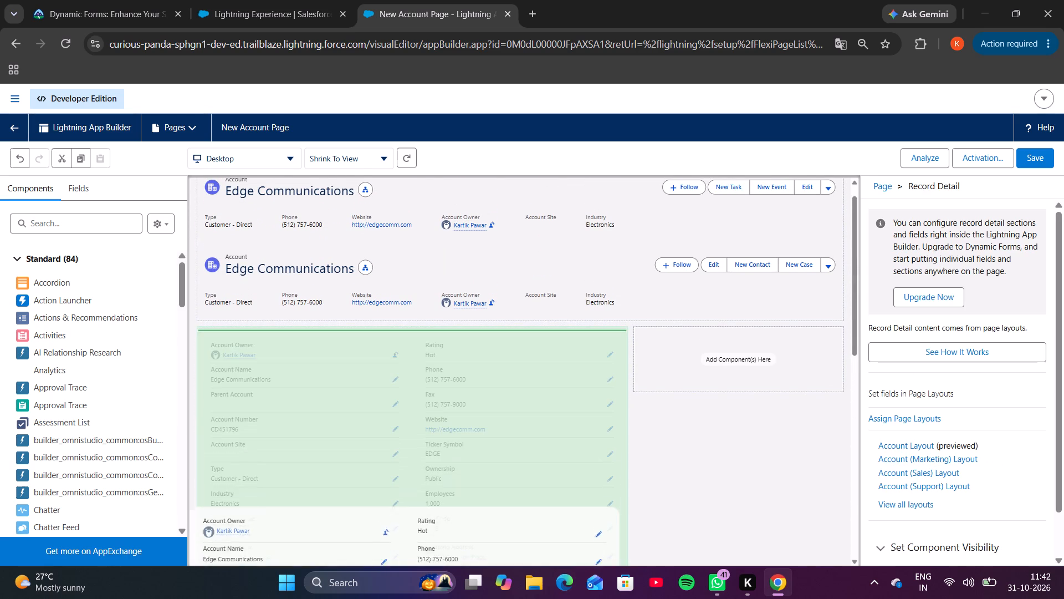
drag(584, 504, 523, 555)
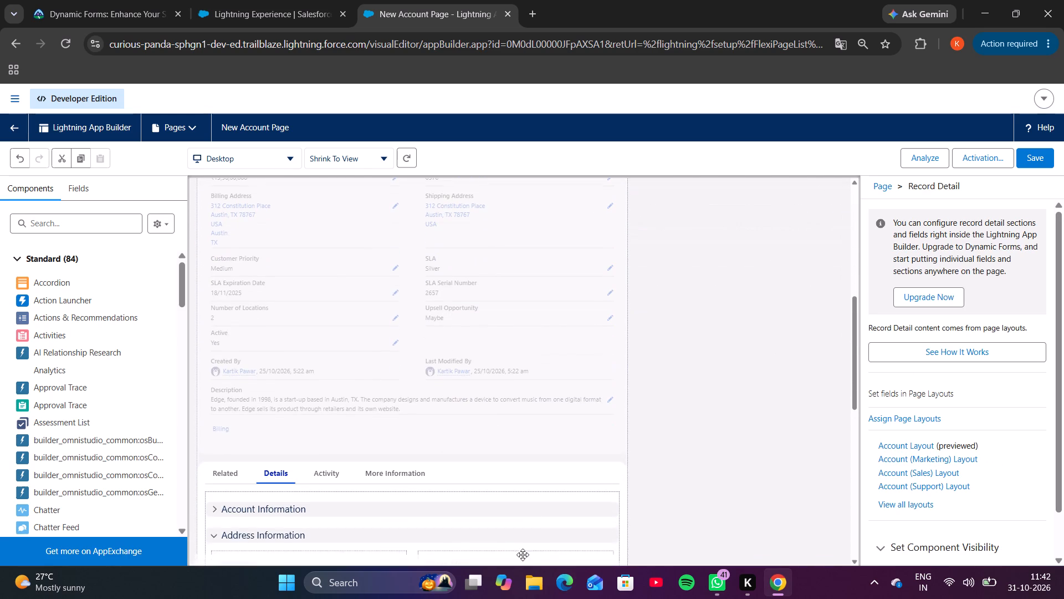
drag(523, 555, 444, 503)
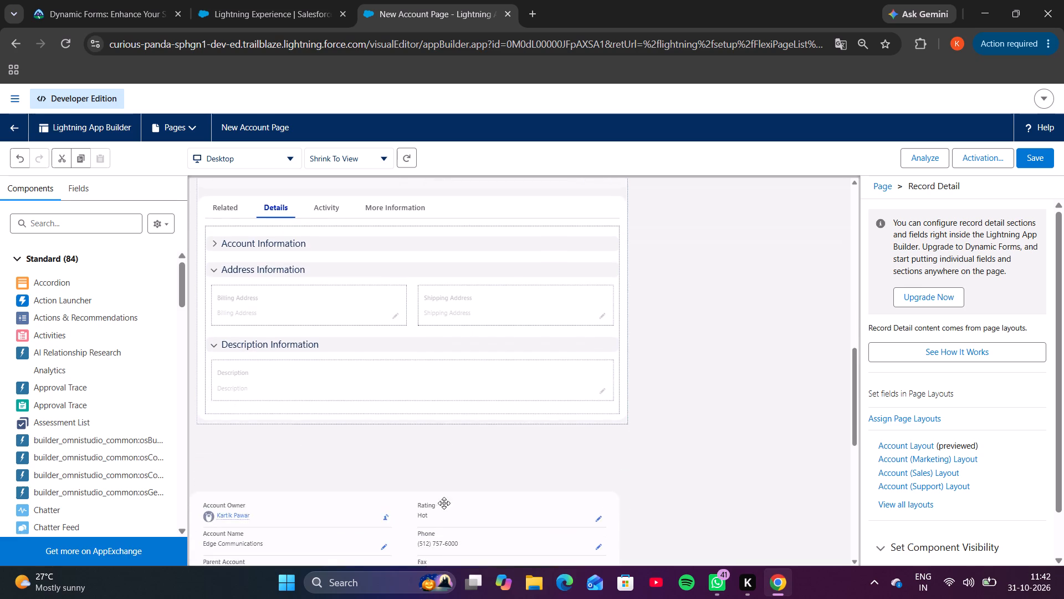
drag(444, 503, 475, 346)
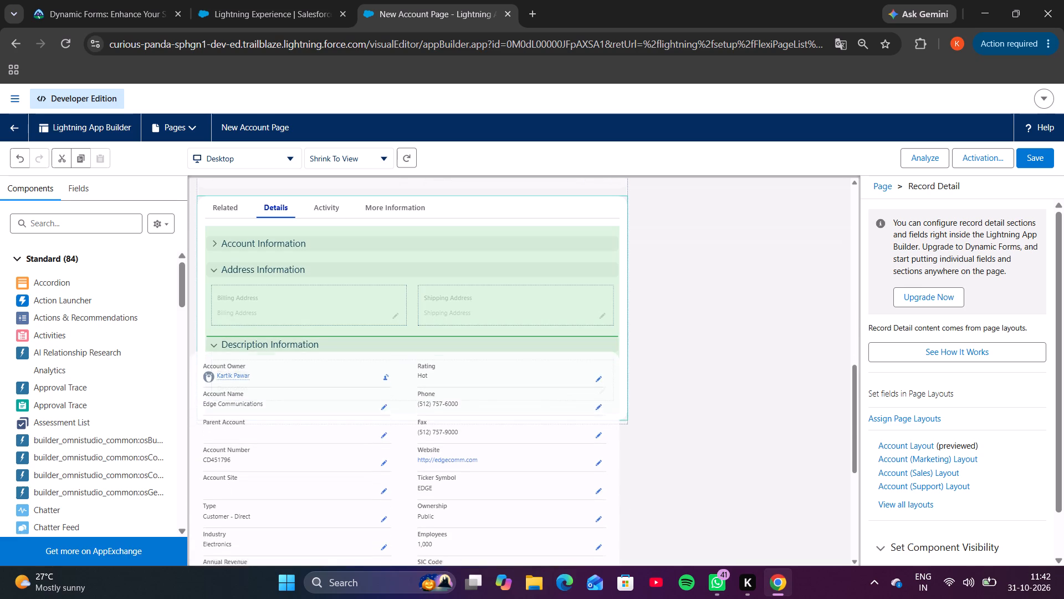
drag(475, 346, 475, 334)
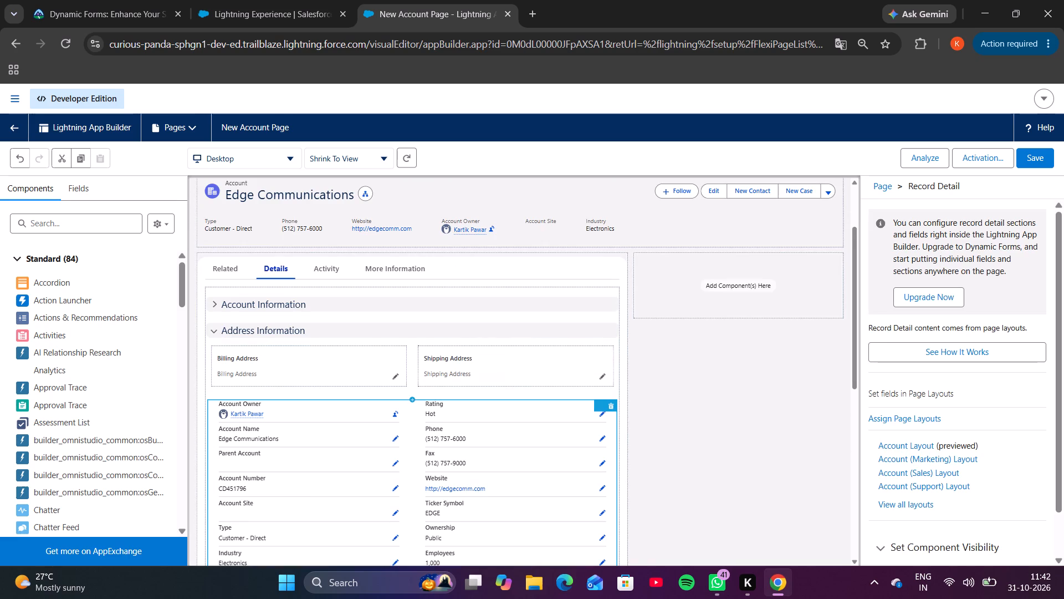
Move the Description Information section from the Details tab to the More Information tab, above Additional Information.
scroll(390, 452, down, 8)
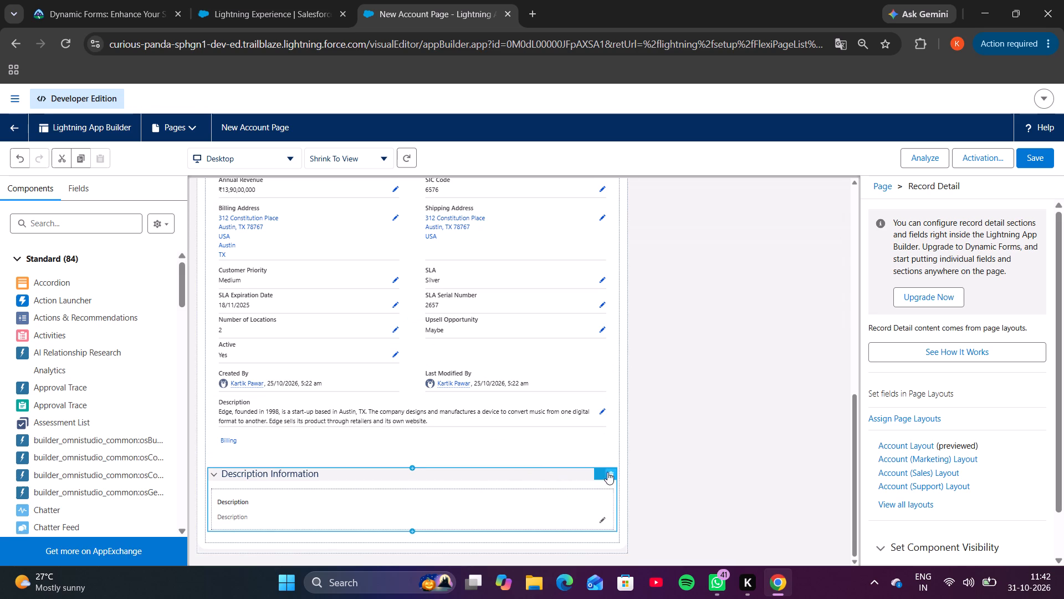
drag(602, 475, 601, 439)
drag(601, 439, 508, 216)
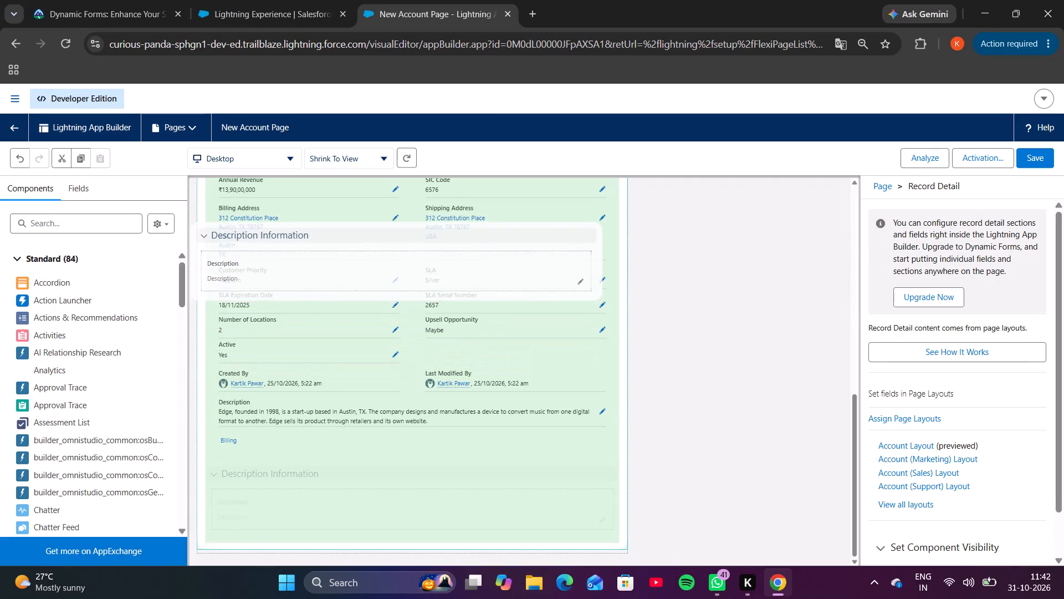
drag(508, 216, 415, 228)
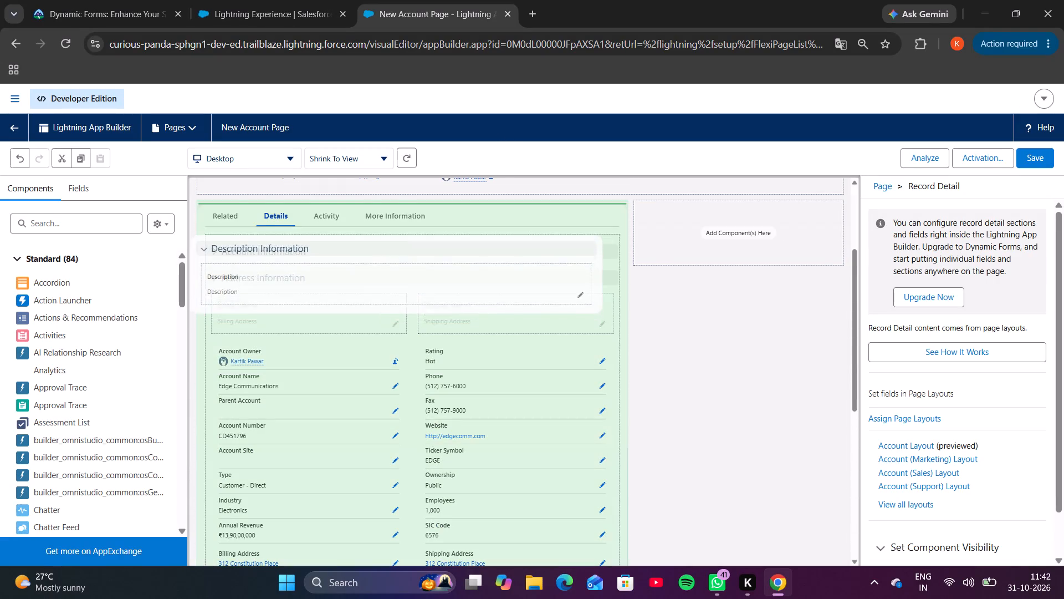
drag(415, 228, 415, 273)
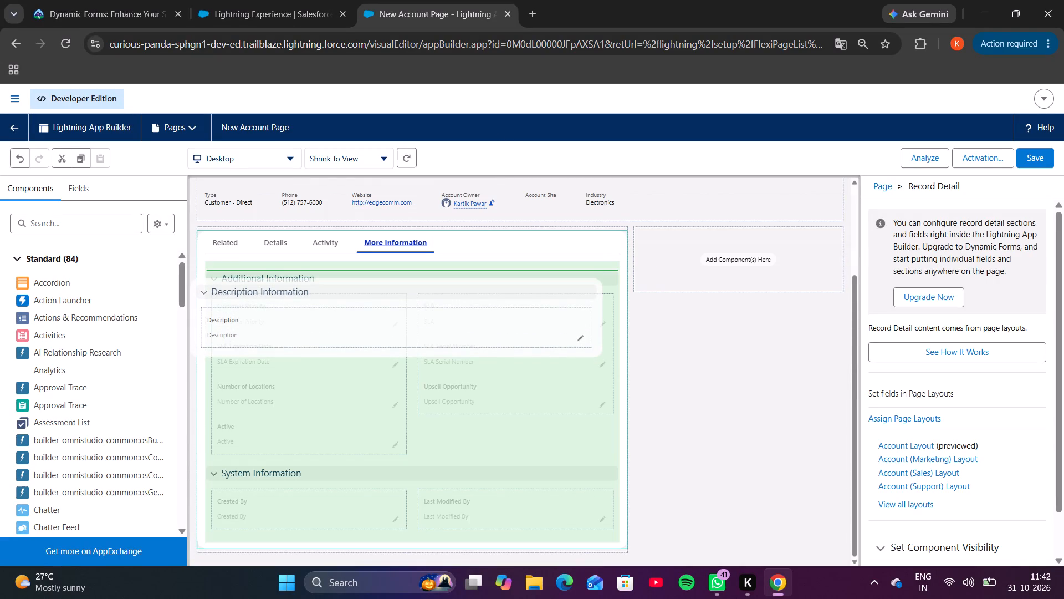
drag(415, 273, 422, 265)
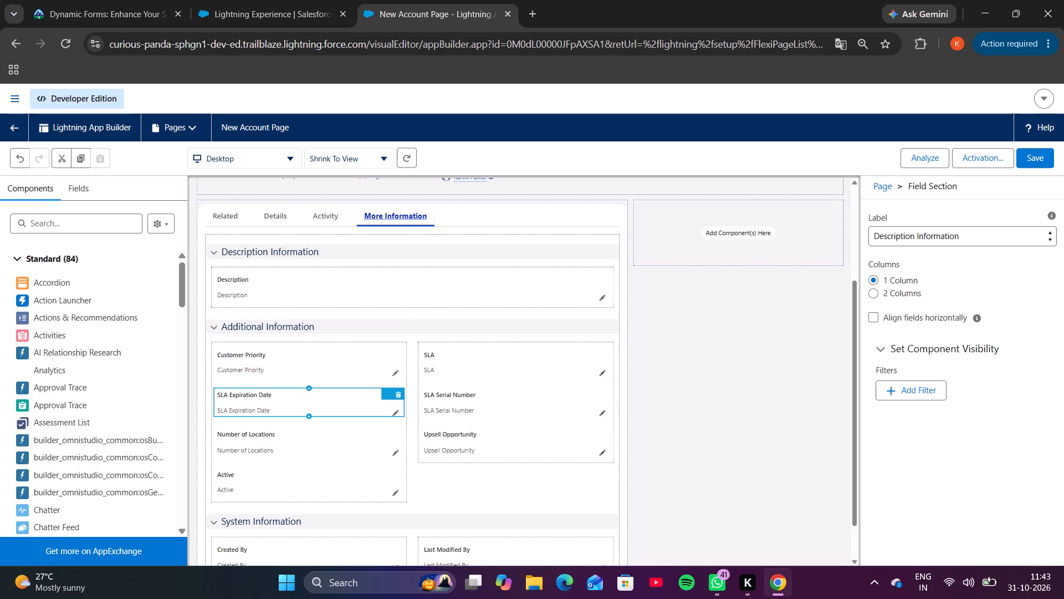
Move the Additional Information section below System Information on the More Information tab.
click(598, 335)
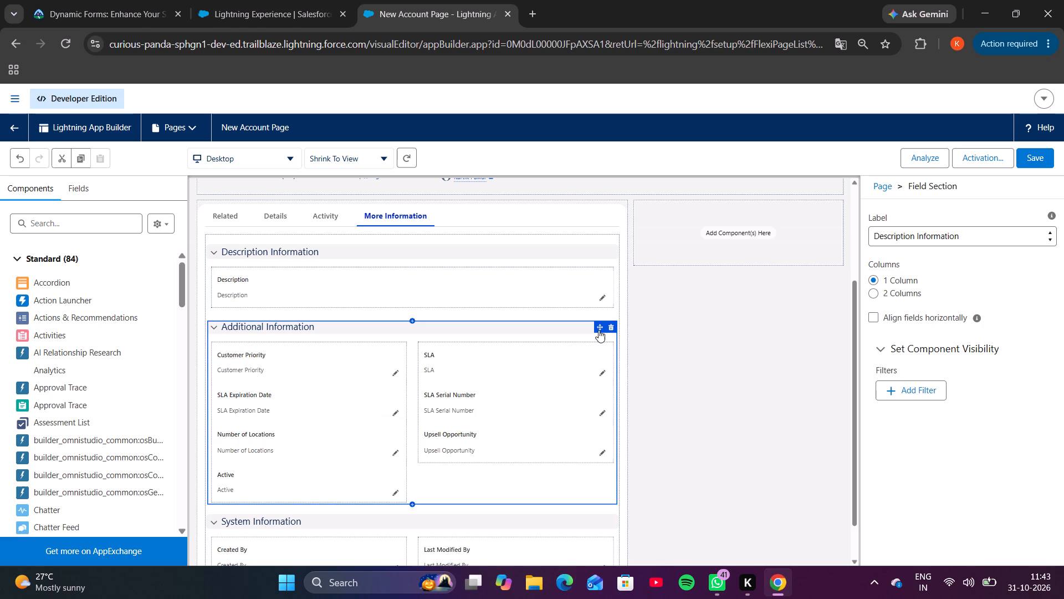
drag(599, 327, 587, 387)
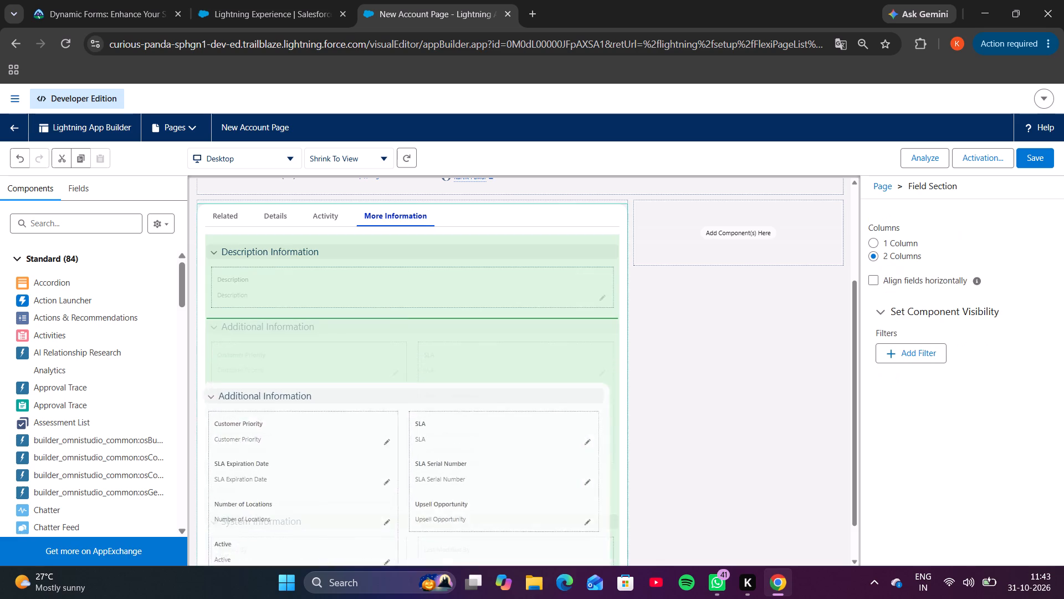
drag(587, 387, 606, 506)
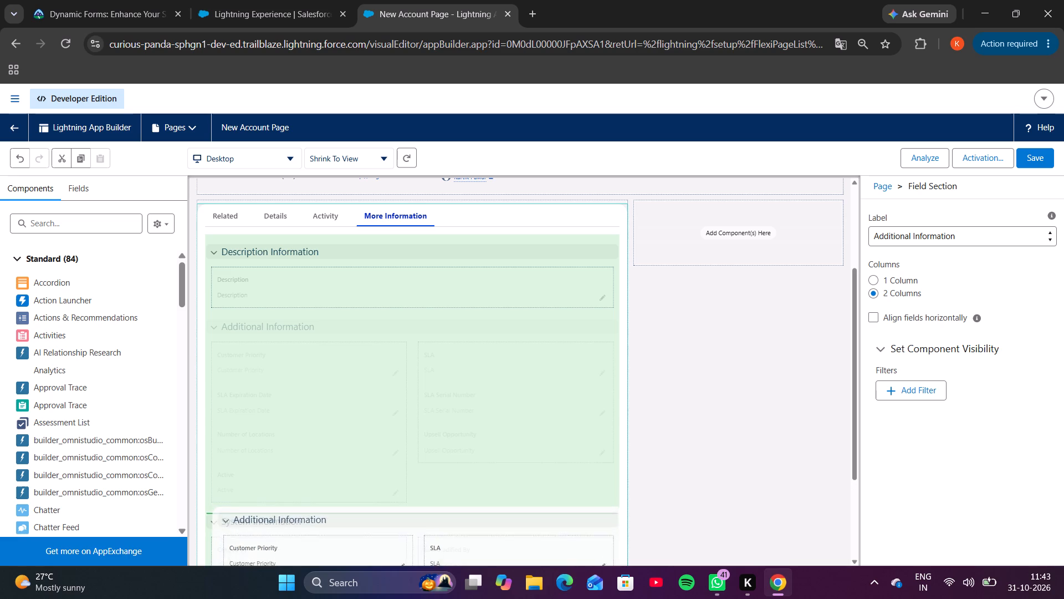
drag(606, 506, 621, 513)
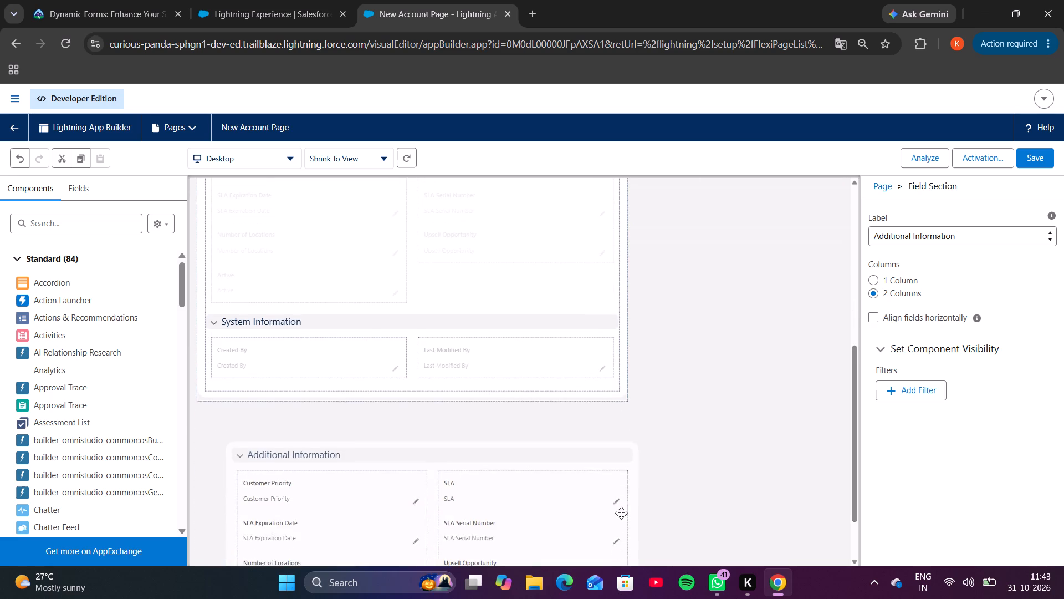
drag(621, 513, 595, 386)
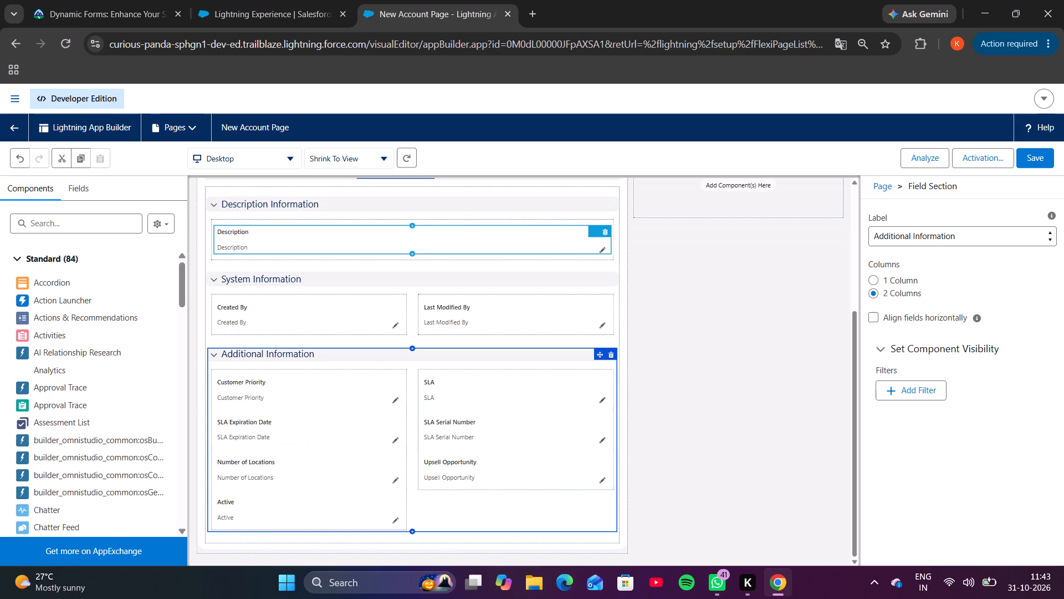
Expand the Account Information section on the Details tab and delete its Fax field.
scroll(277, 243, up, 3)
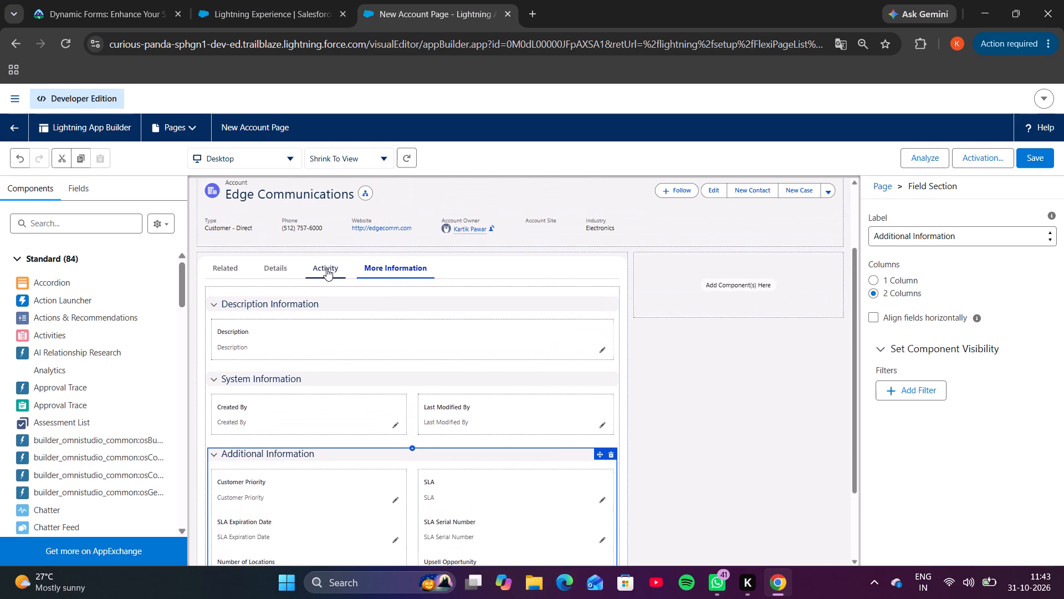
click(277, 267)
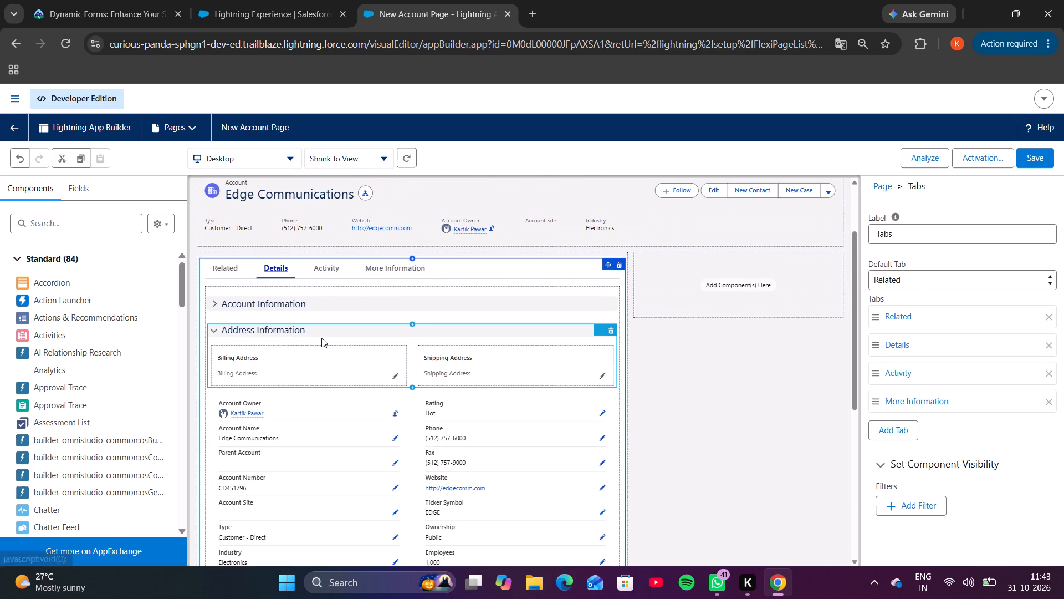
scroll(291, 434, down, 2)
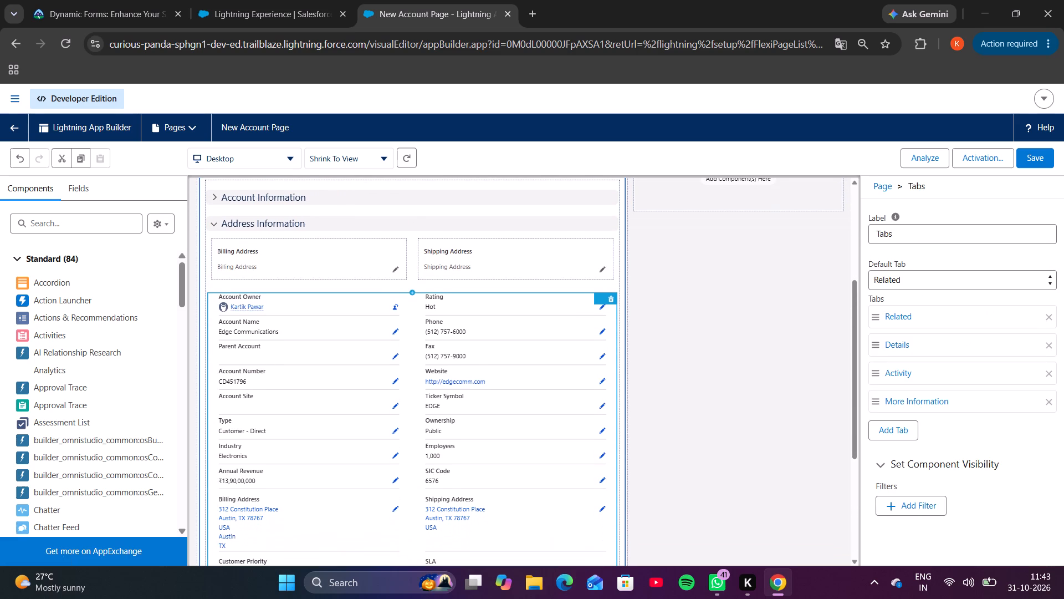
scroll(291, 434, down, 2)
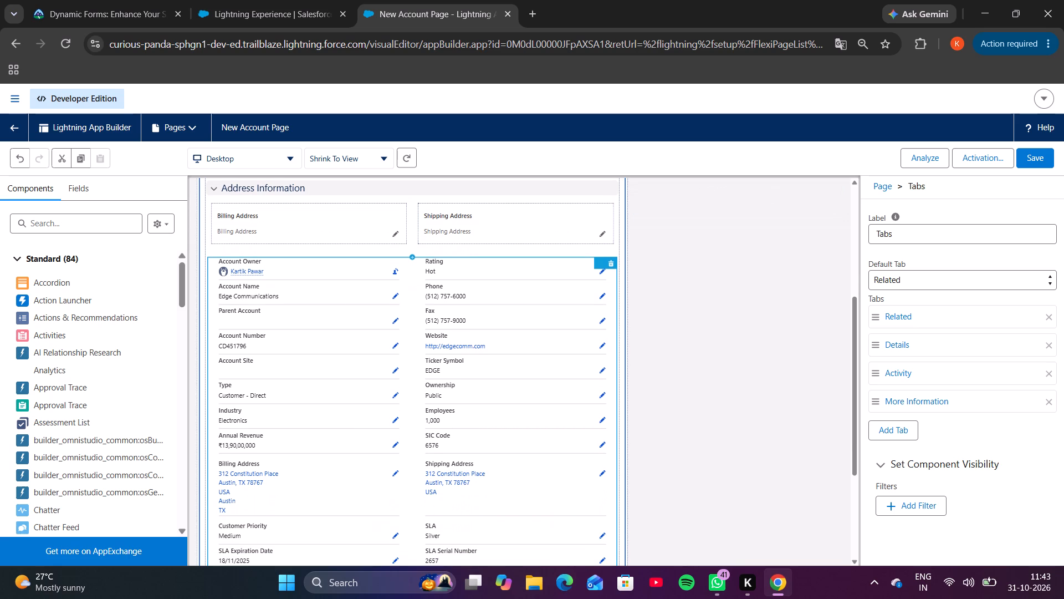
scroll(497, 414, down, 2)
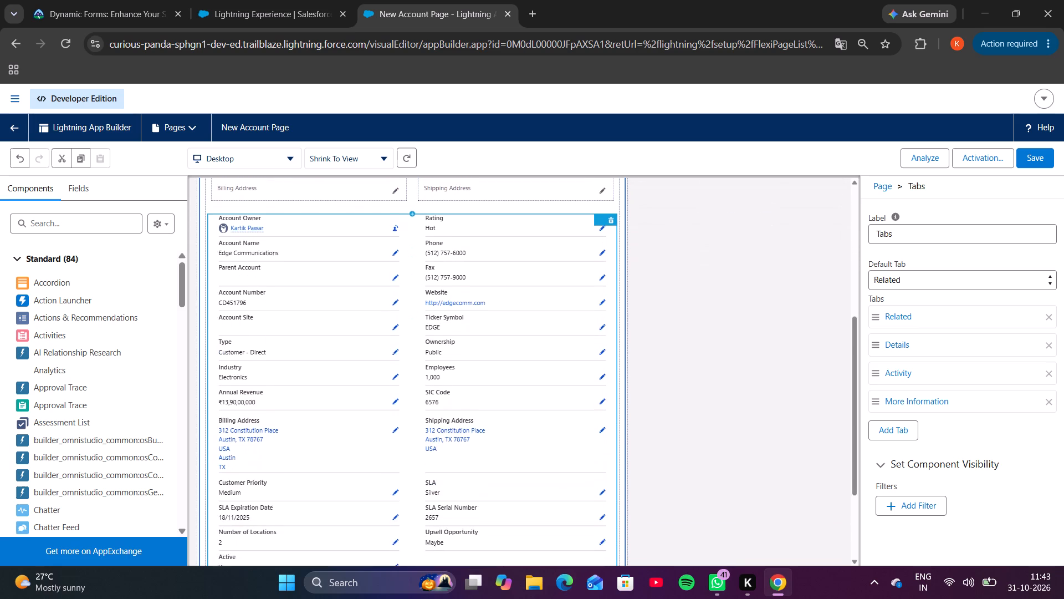
scroll(497, 414, down, 2)
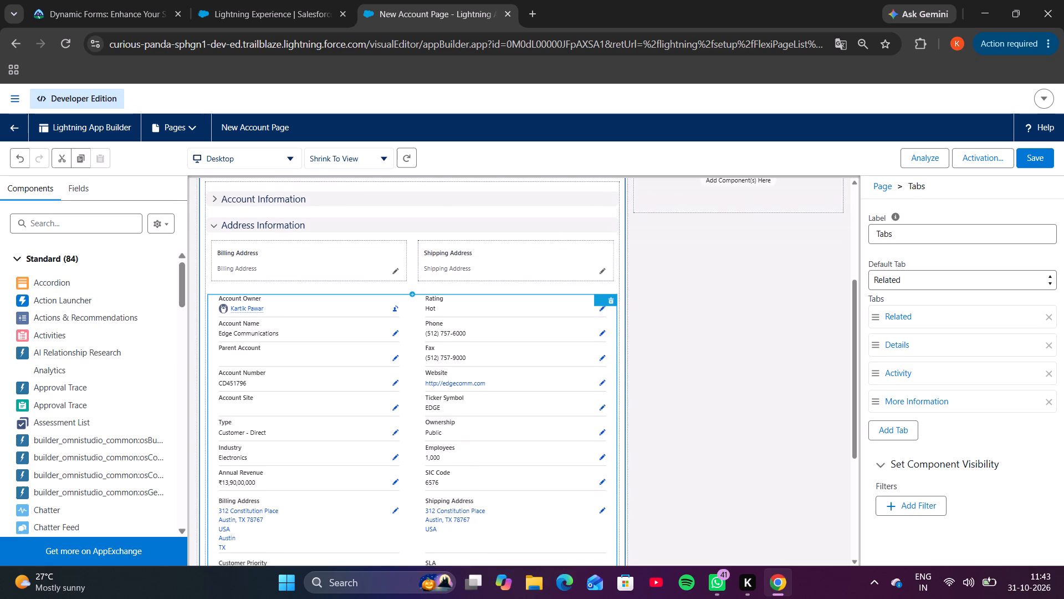
click(213, 197)
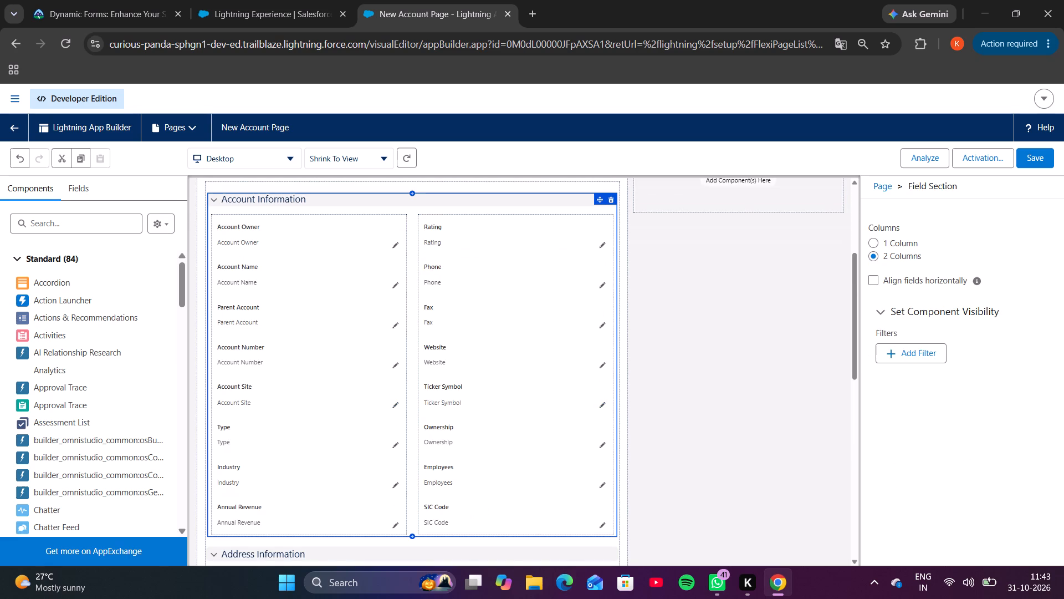
click(607, 307)
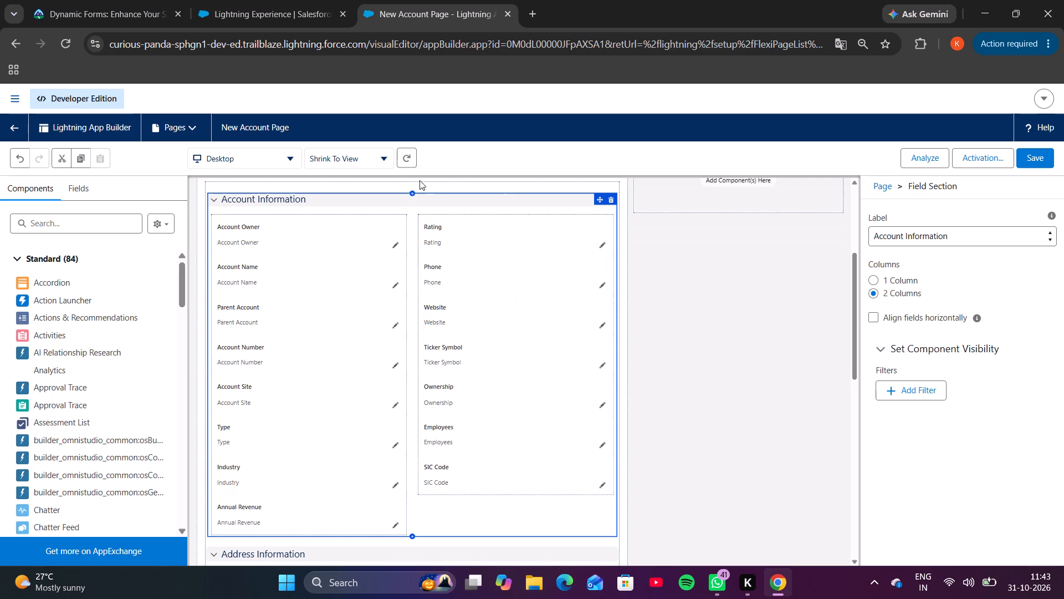
Delete the SLA Expiration Date field from the Additional Information section on the More Information tab.
scroll(374, 231, up, 5)
click(388, 361)
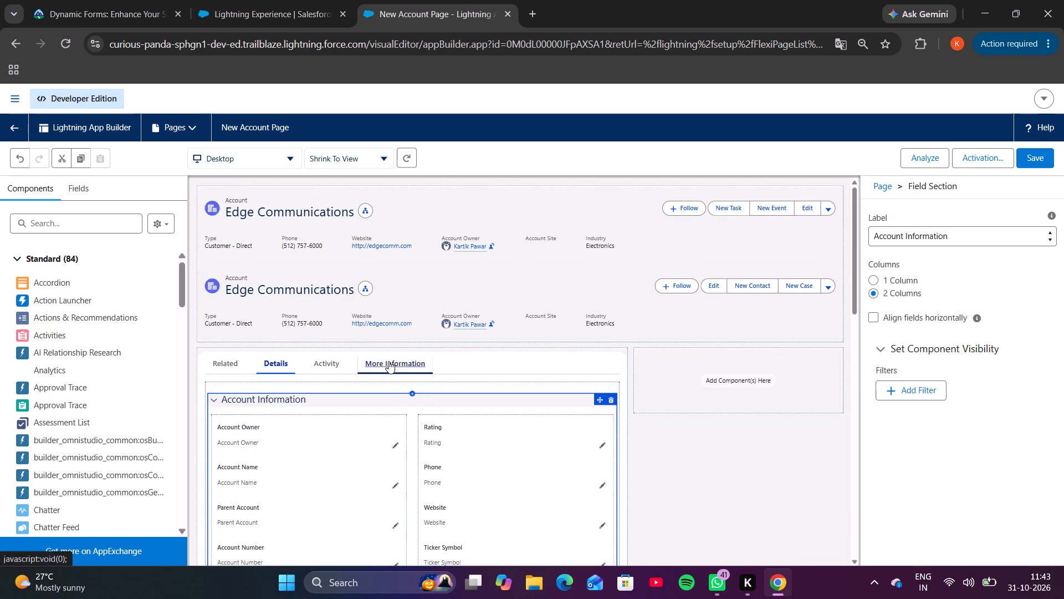
scroll(362, 463, down, 4)
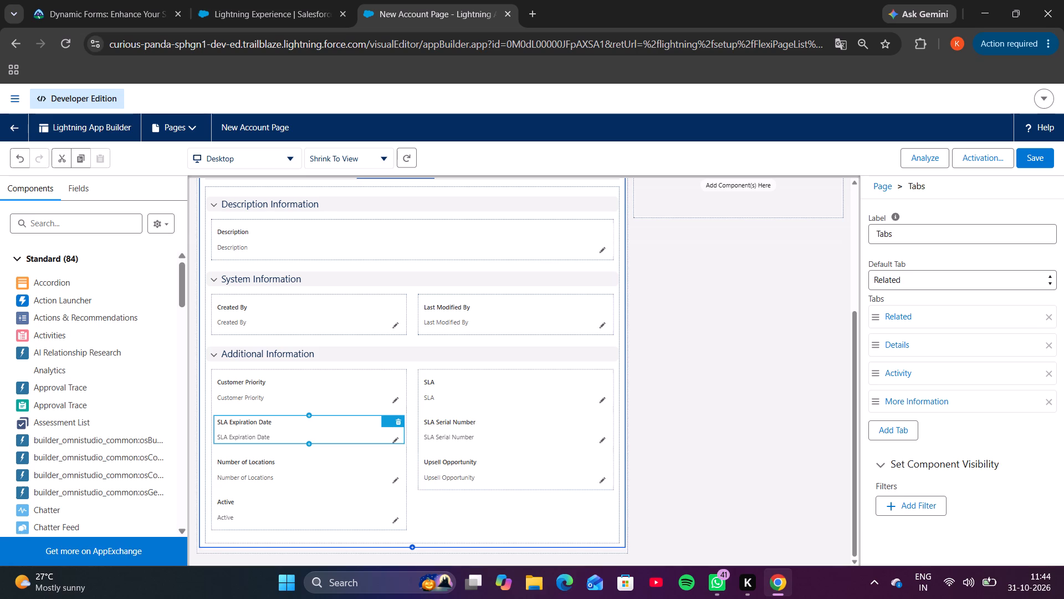
click(400, 428)
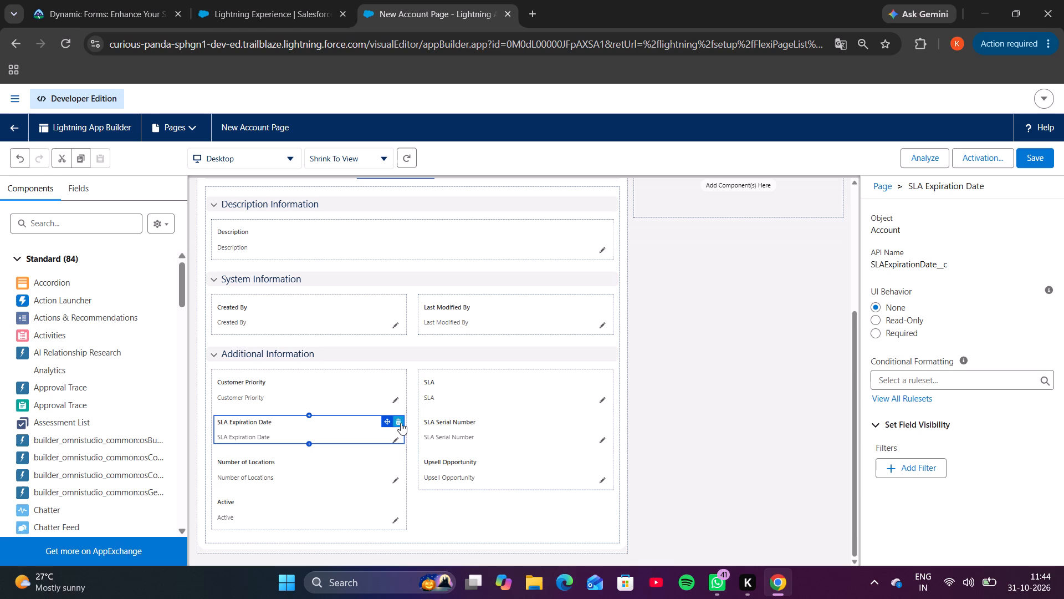
click(401, 423)
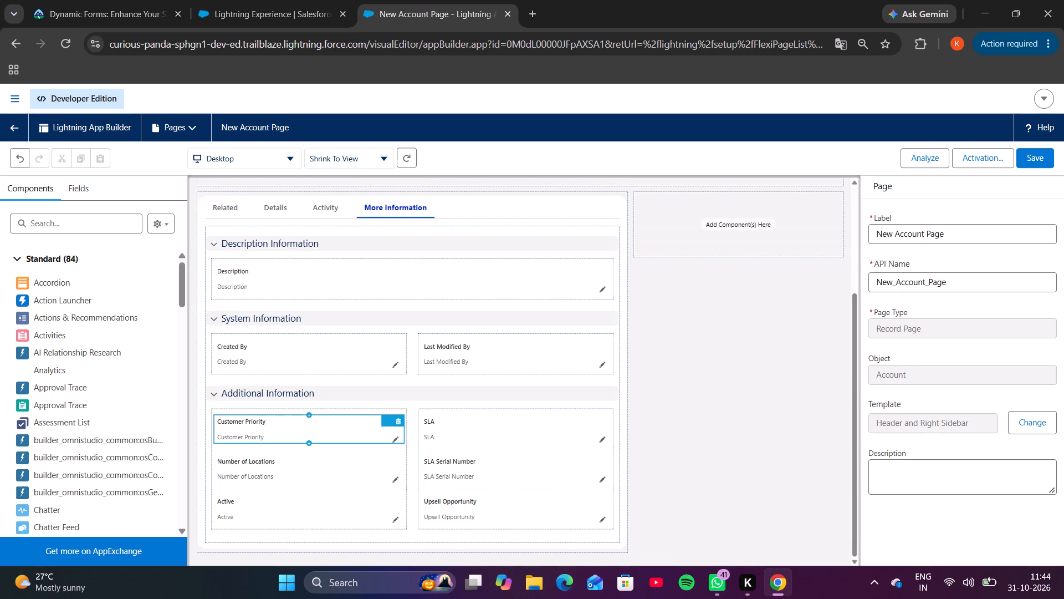
Delete both existing highlights panels from the header region of the New Account Page.
click(278, 203)
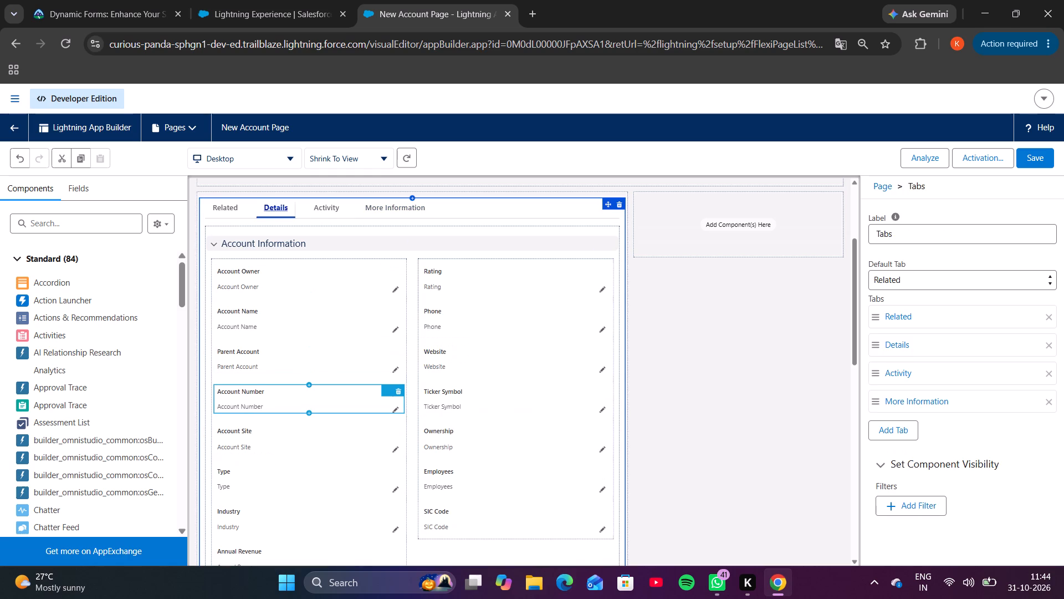
scroll(363, 404, down, 1)
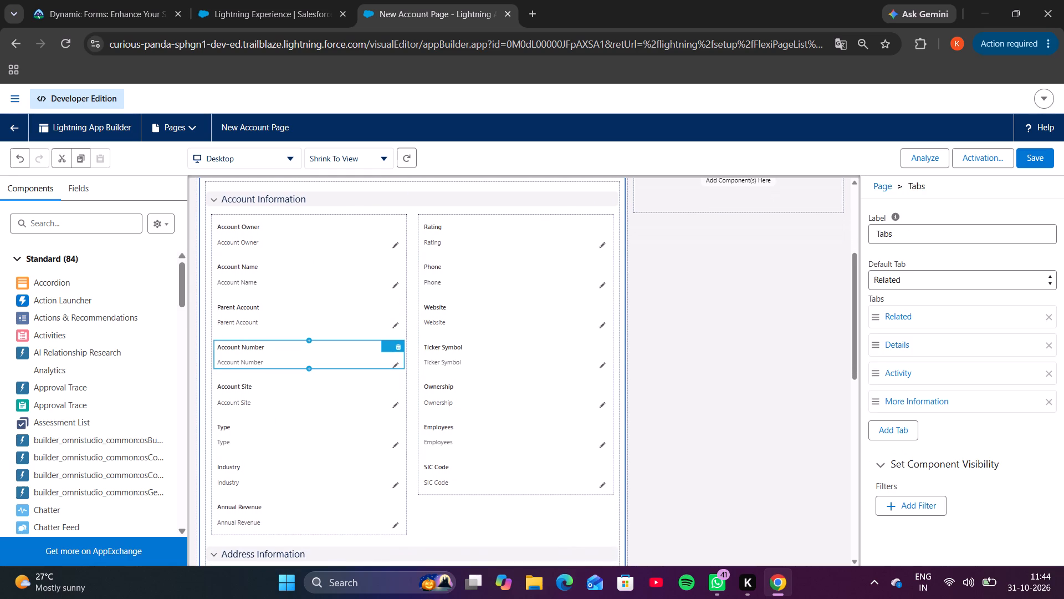
scroll(363, 404, down, 1)
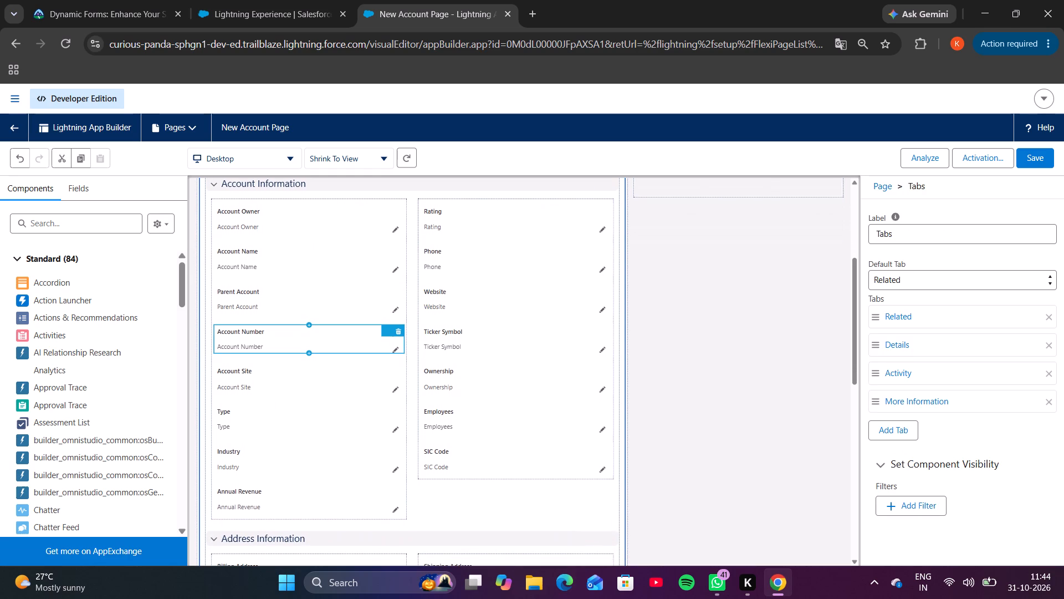
scroll(363, 404, down, 1)
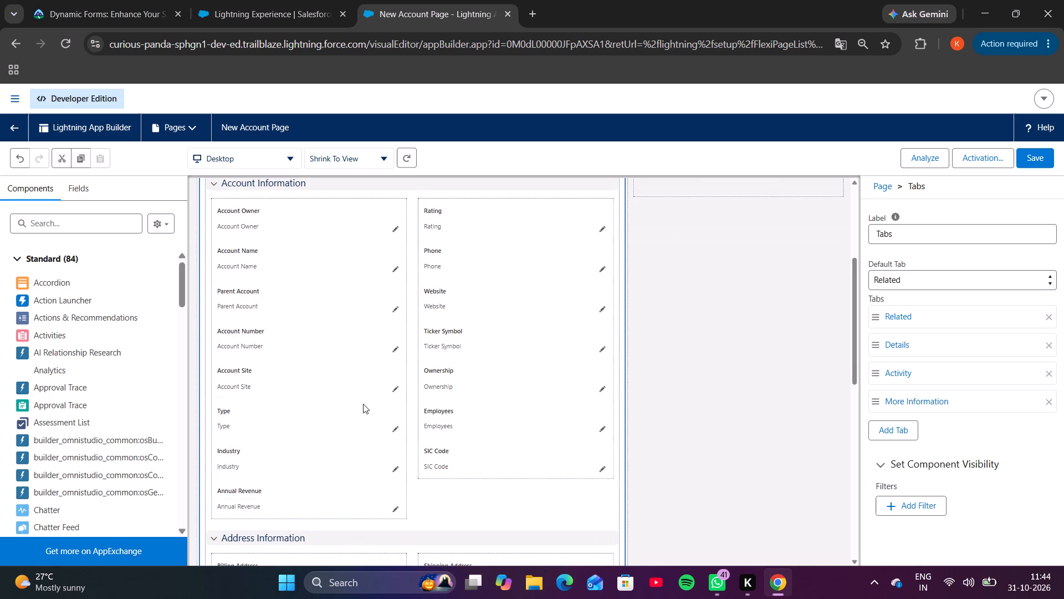
scroll(363, 404, up, 5)
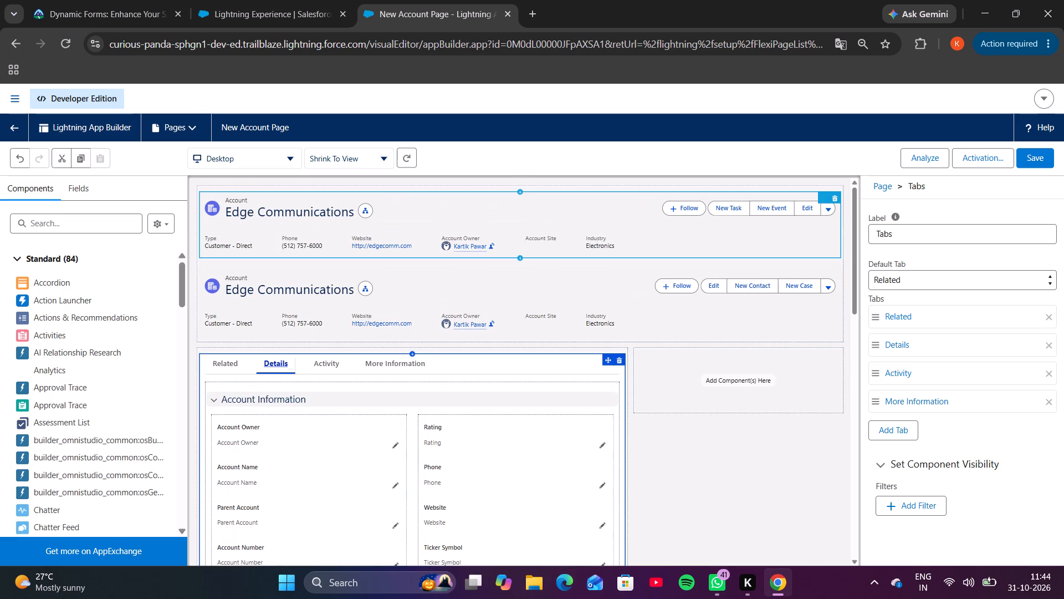
click(472, 204)
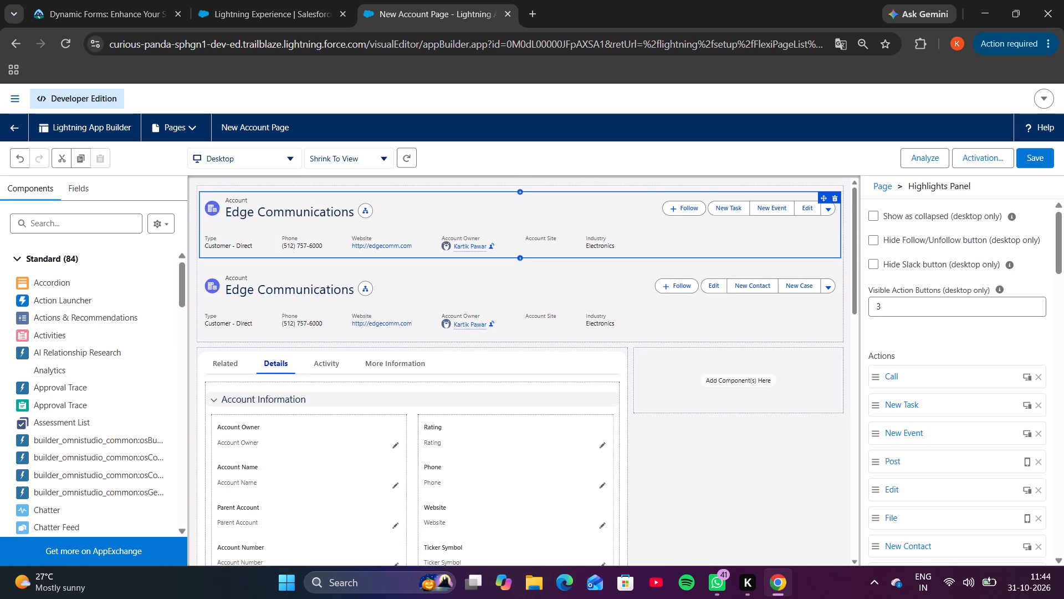
click(833, 197)
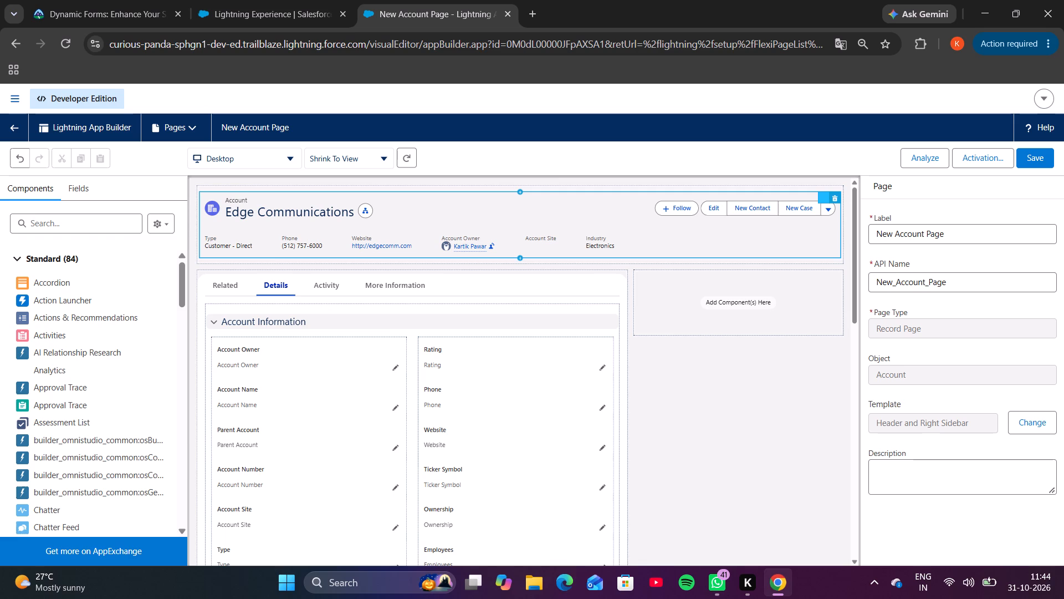
click(837, 201)
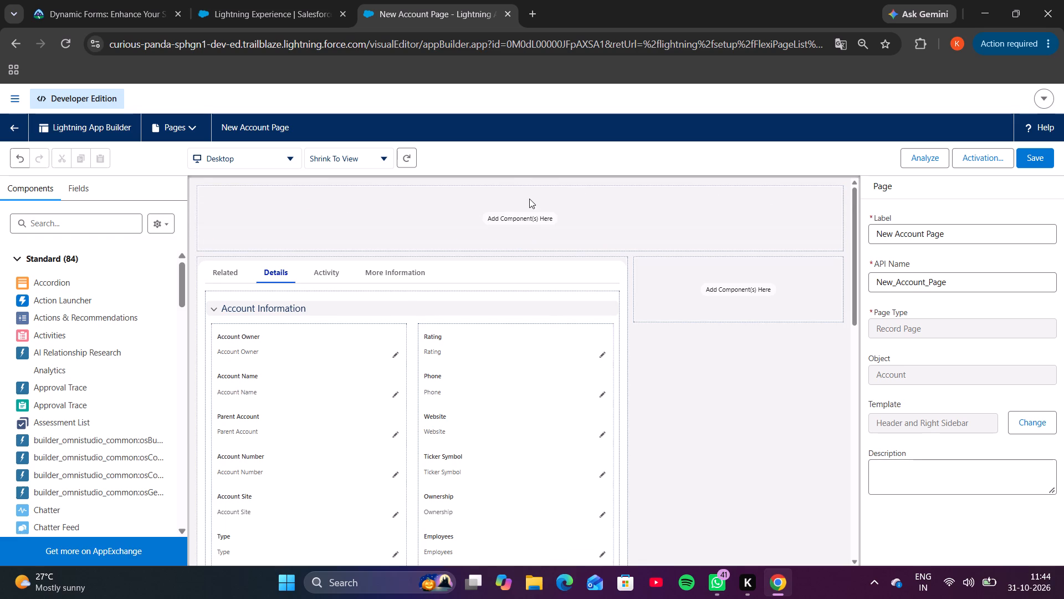
Add the Dynamic Highlights Panel component to the empty header region above the tabs.
click(98, 223)
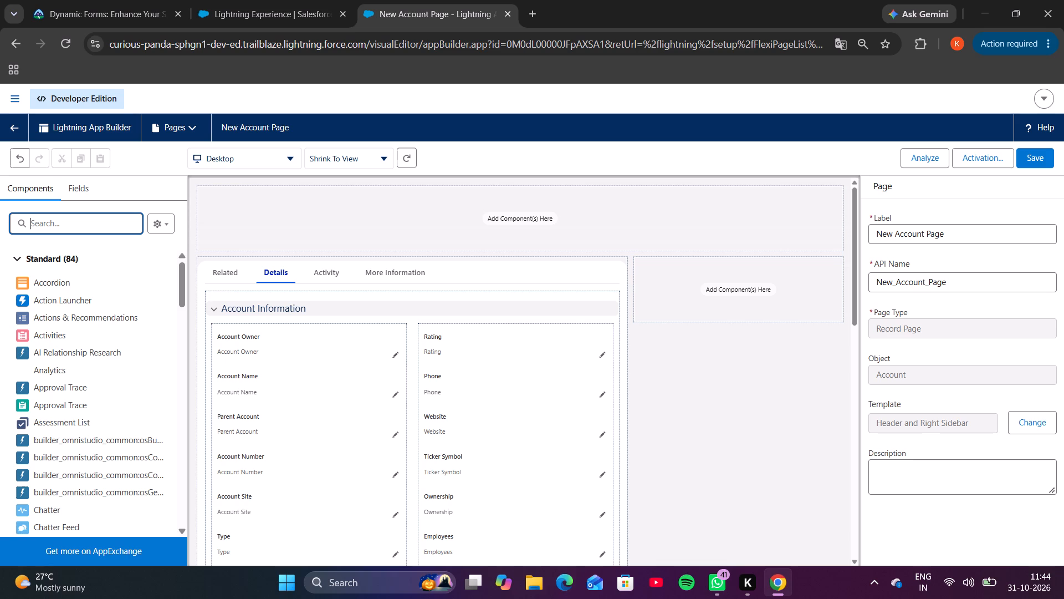
click(80, 182)
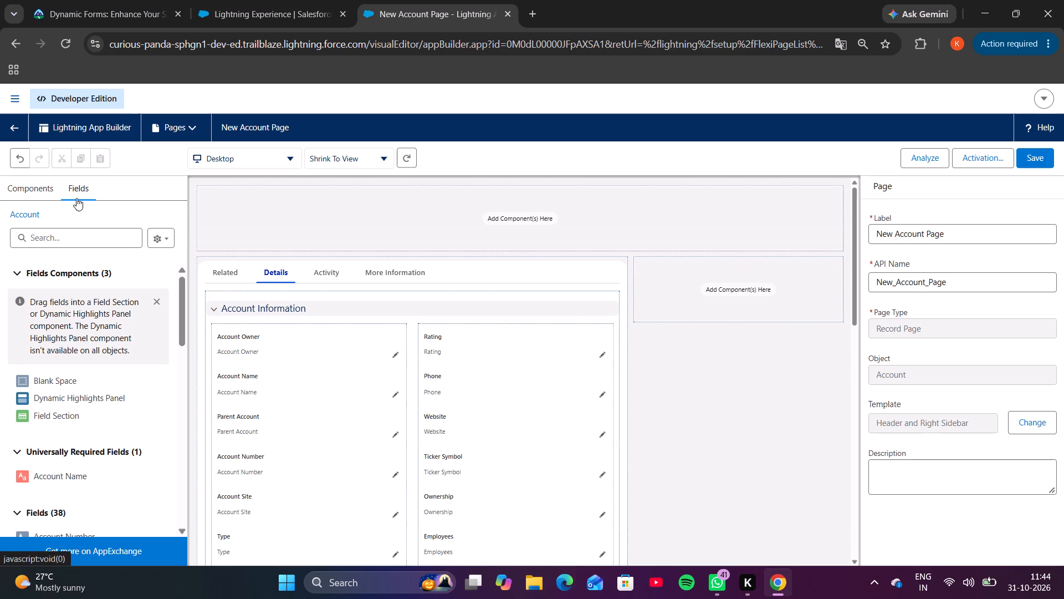
click(72, 231)
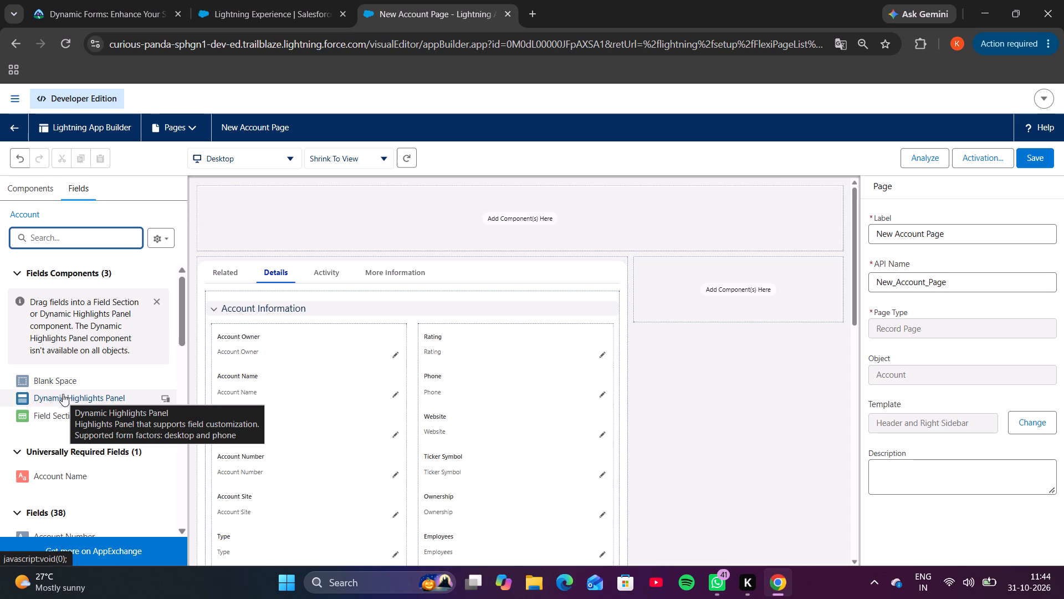
drag(63, 394, 99, 381)
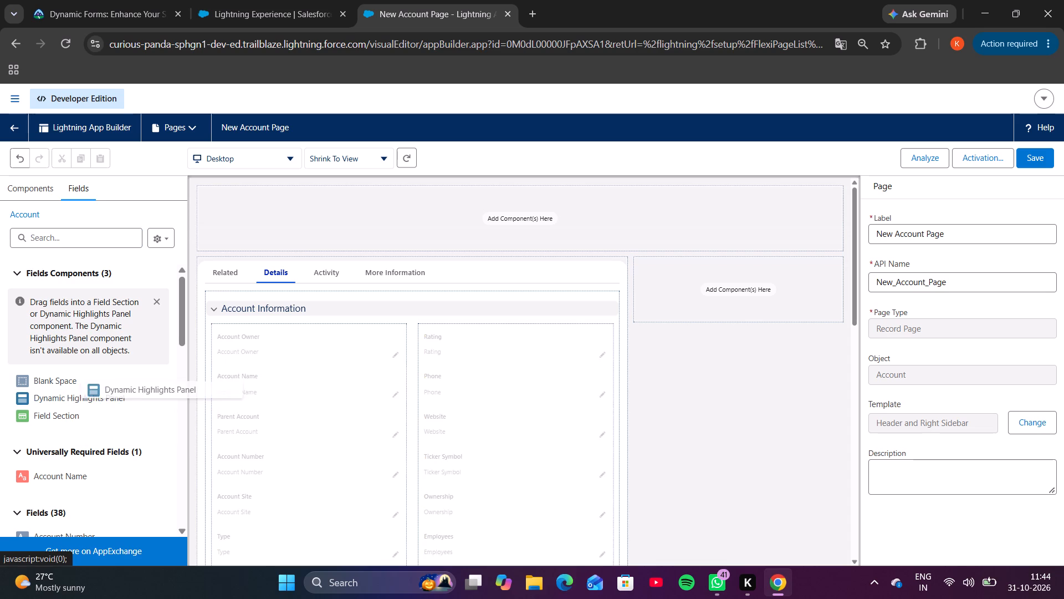
drag(99, 381, 267, 231)
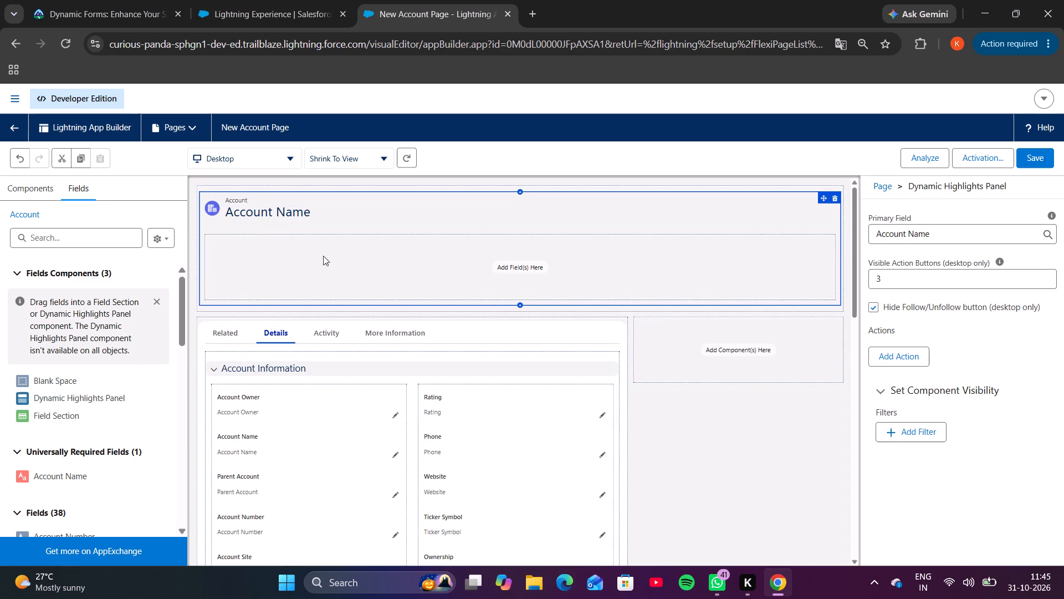
Add the Industry and Phone fields, in that order, to the Dynamic Highlights Panel.
click(81, 239)
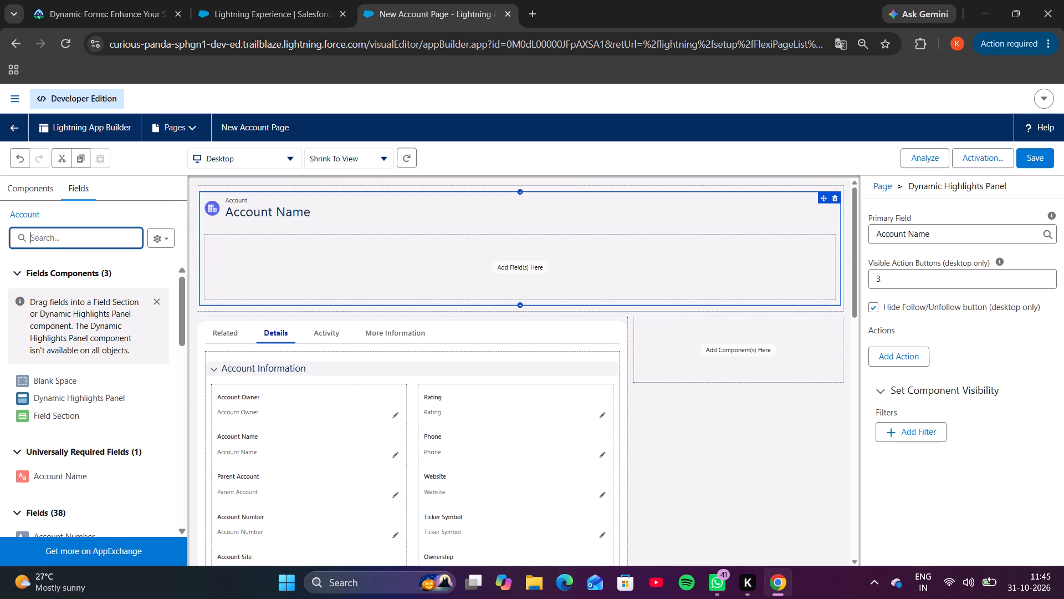
text(in)
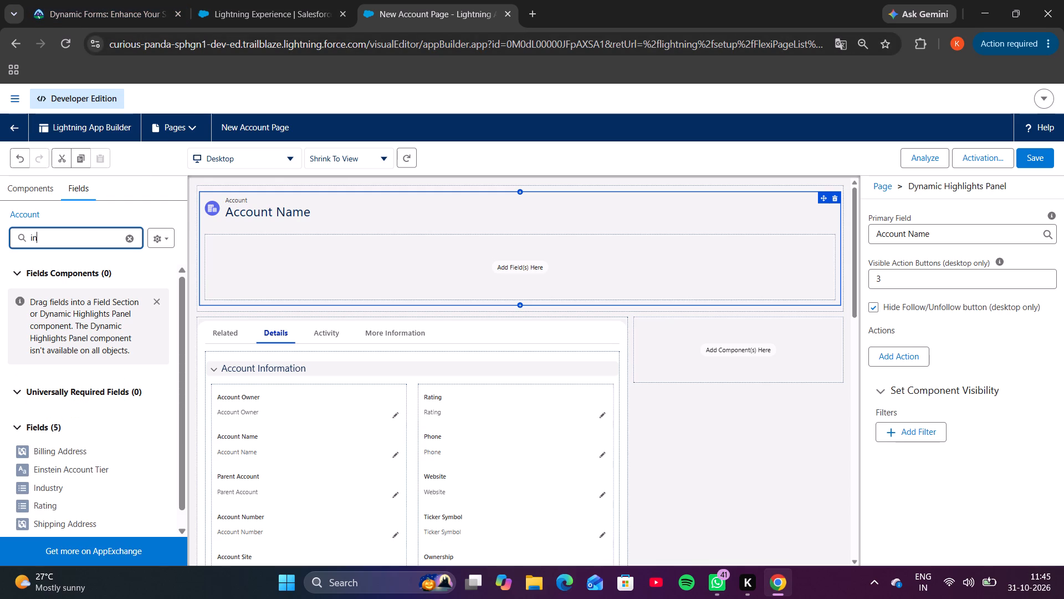
key(d)
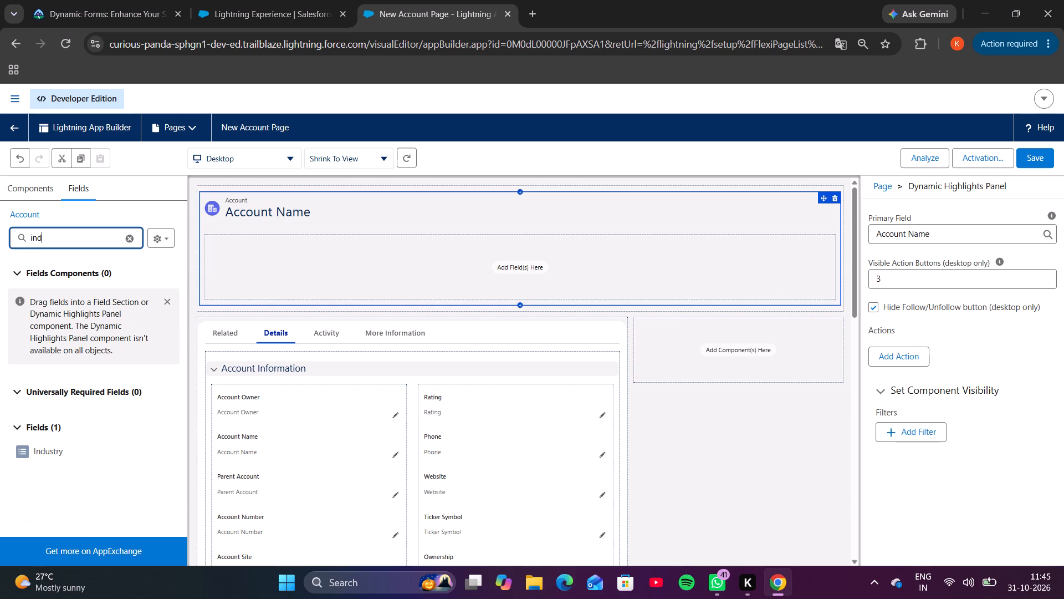
drag(87, 449, 270, 267)
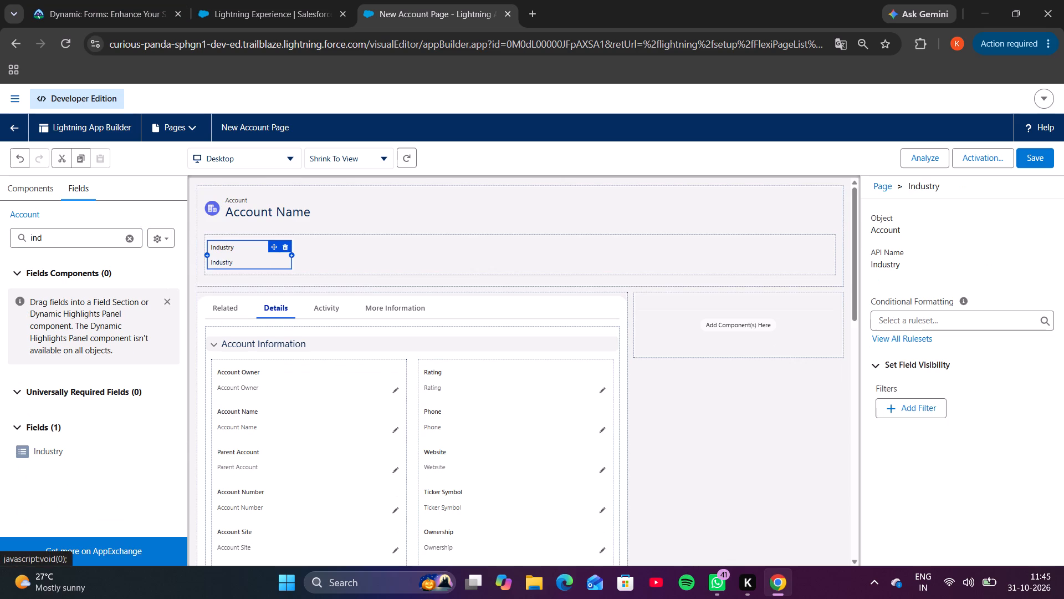
double_click(53, 233)
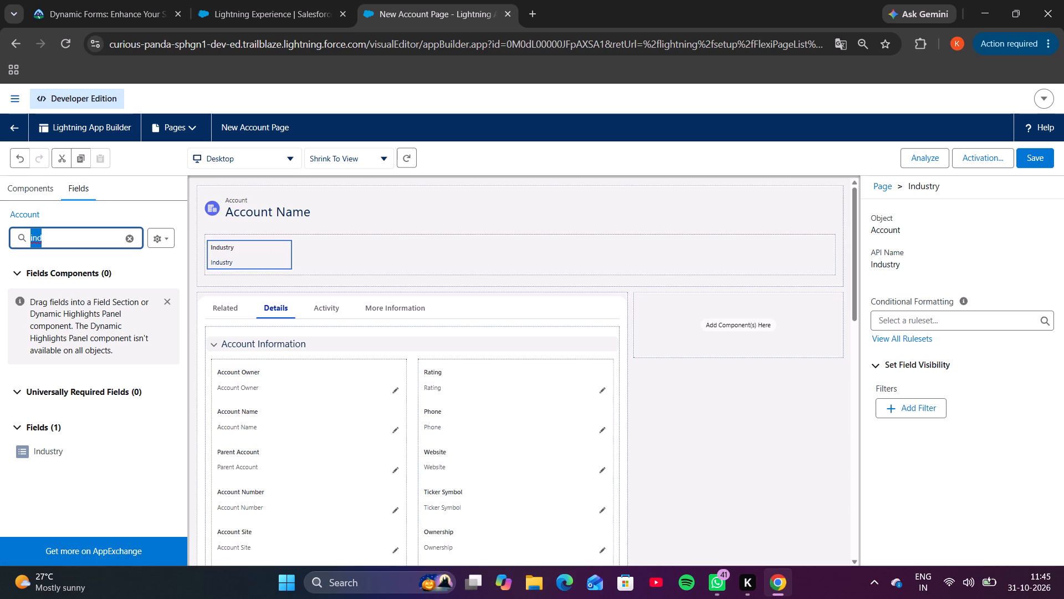
text(pho)
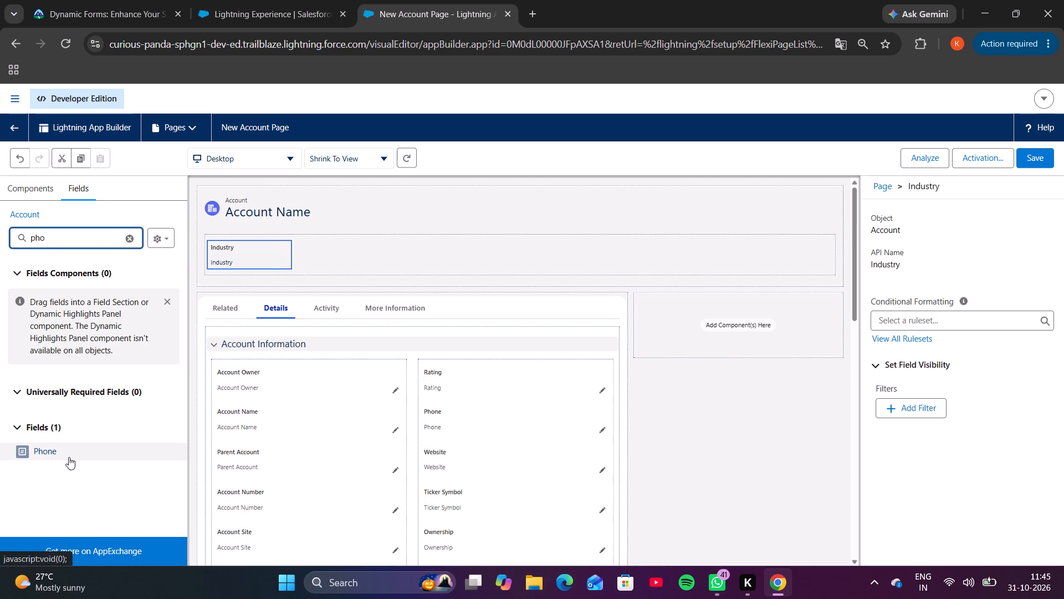
drag(69, 457, 306, 256)
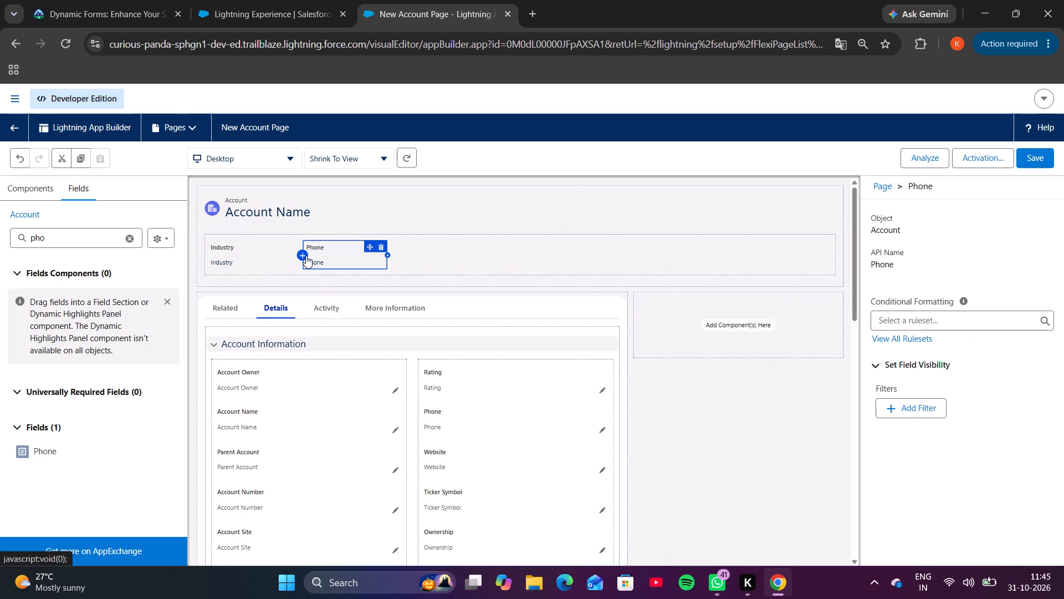
Add the Rating and Account Owner fields after Phone in the Dynamic Highlights Panel, with Account Owner last.
double_click(70, 239)
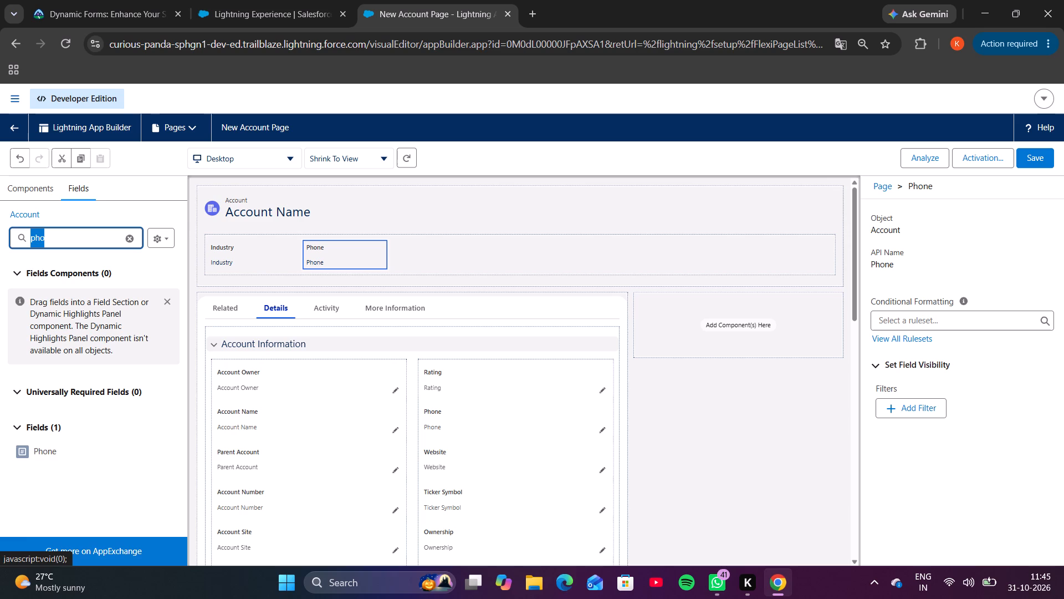
text(re)
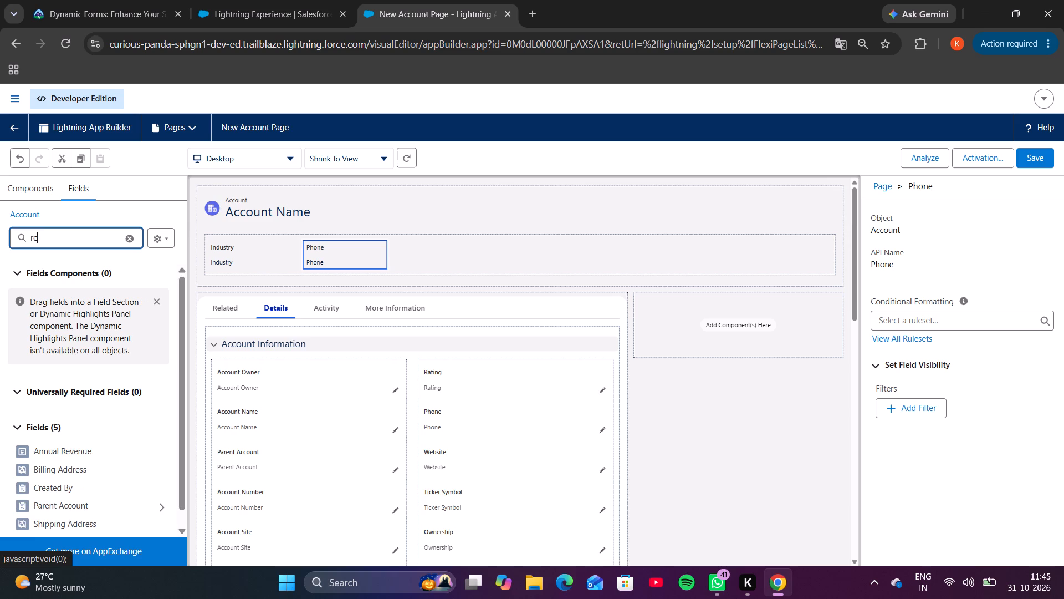
key(a)
key(BackSpace)
key(BackSpace)
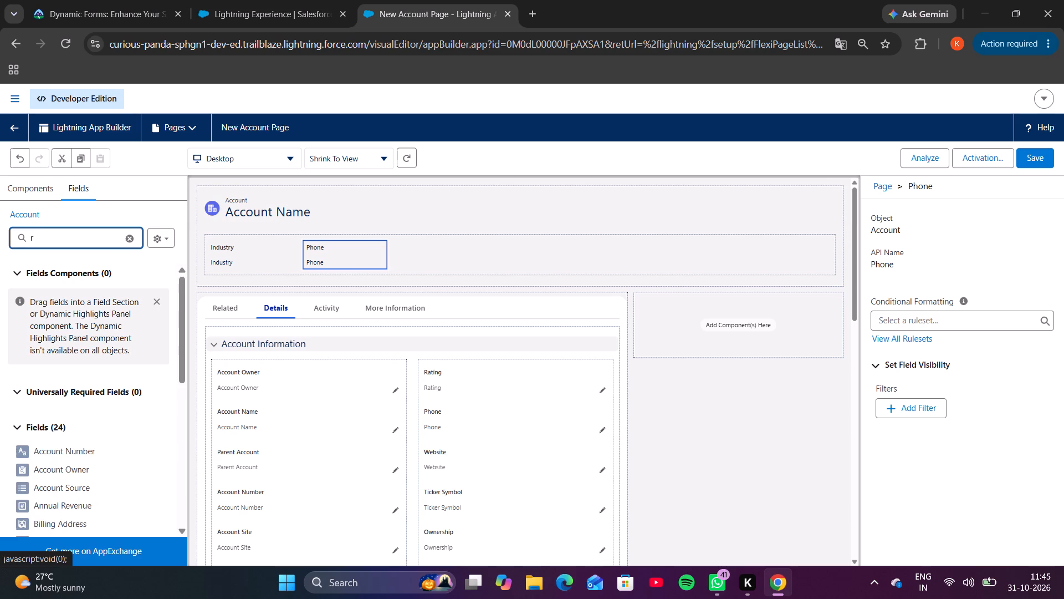
key(a)
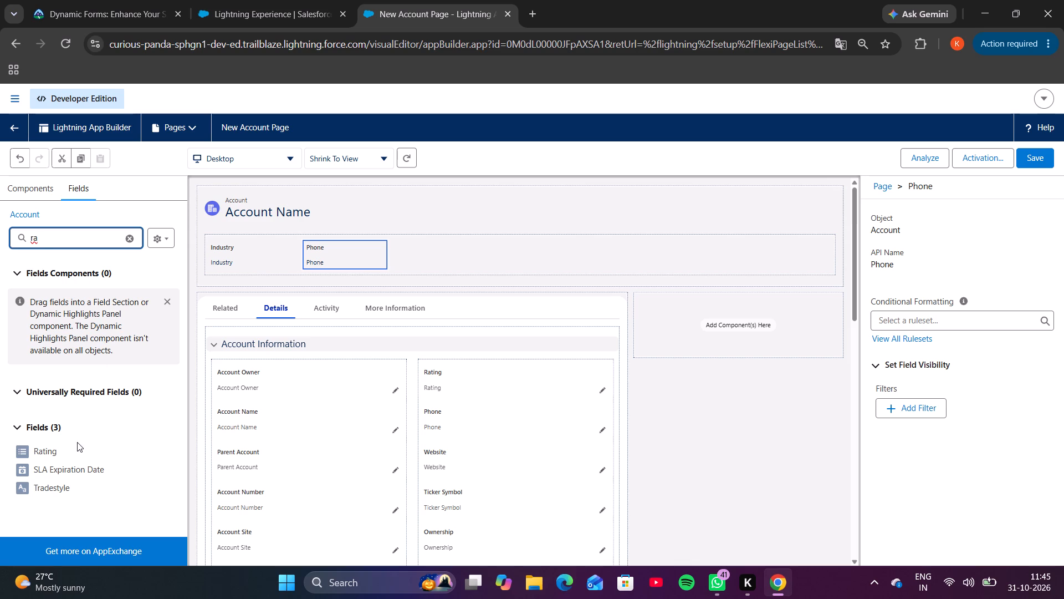
drag(51, 450, 355, 271)
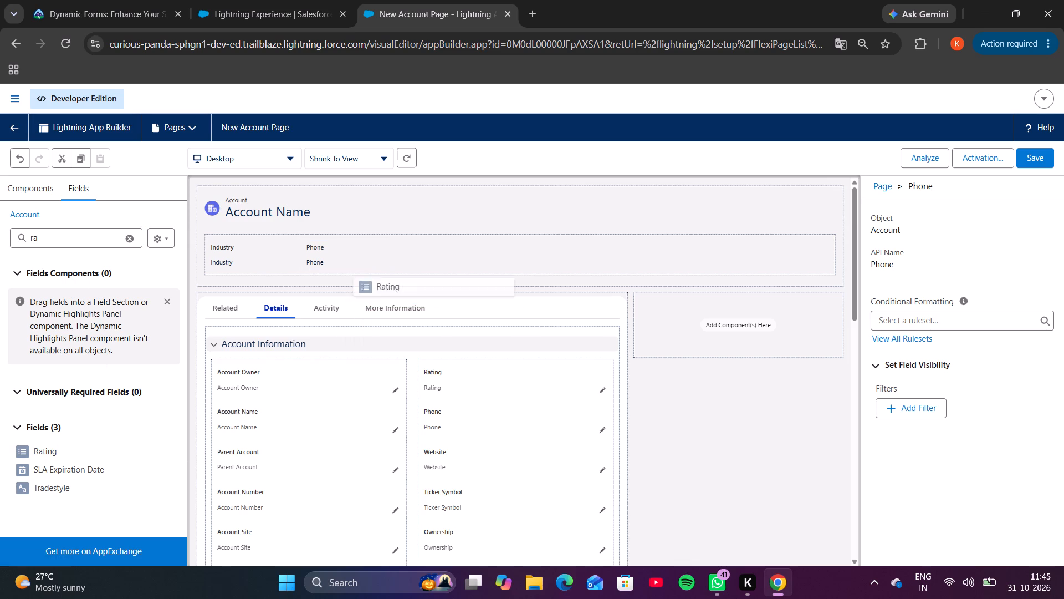
drag(355, 271, 382, 250)
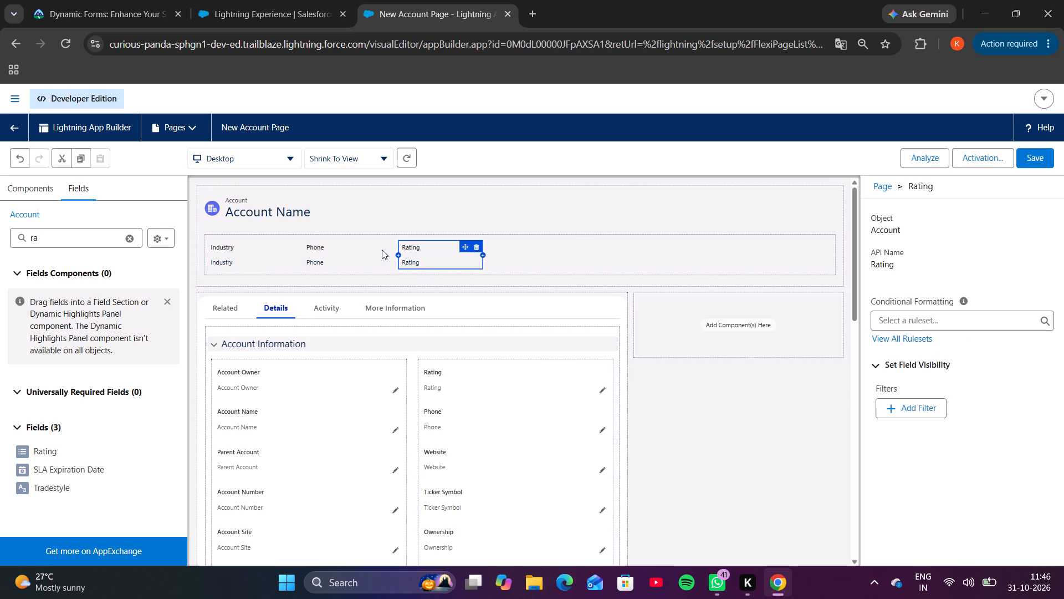
double_click(50, 237)
text(acc)
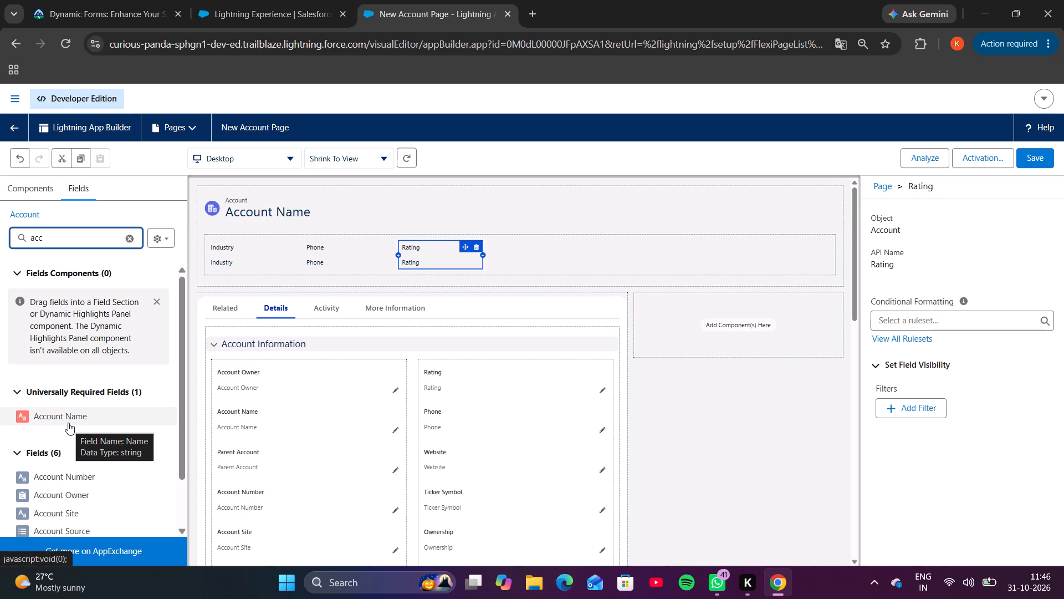
drag(79, 486, 437, 245)
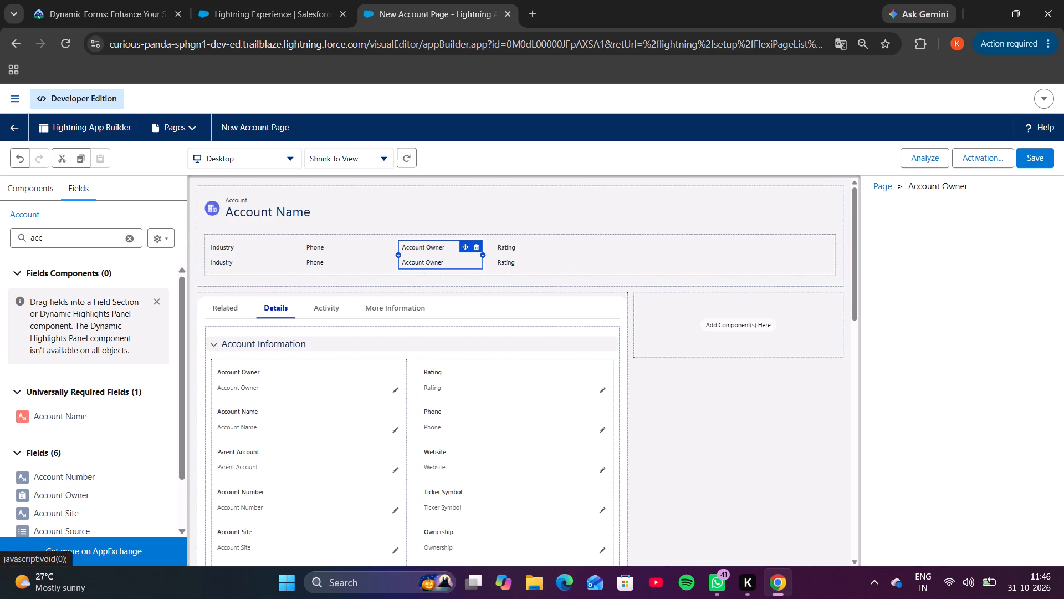
drag(437, 245, 583, 238)
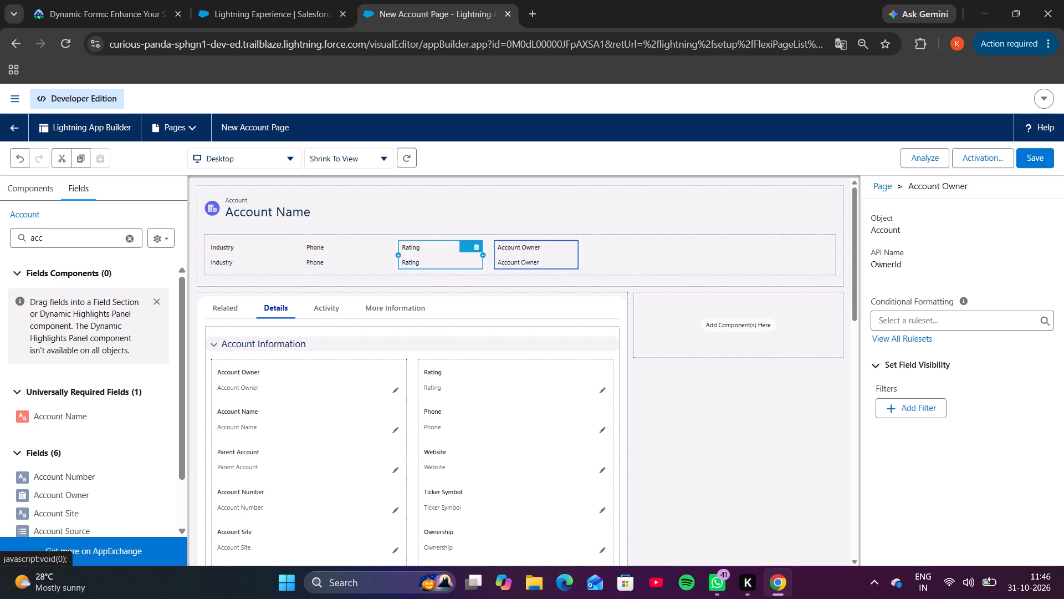
Add the standard Edit action to the Dynamic Highlights Panel.
click(290, 205)
drag(290, 205, 736, 234)
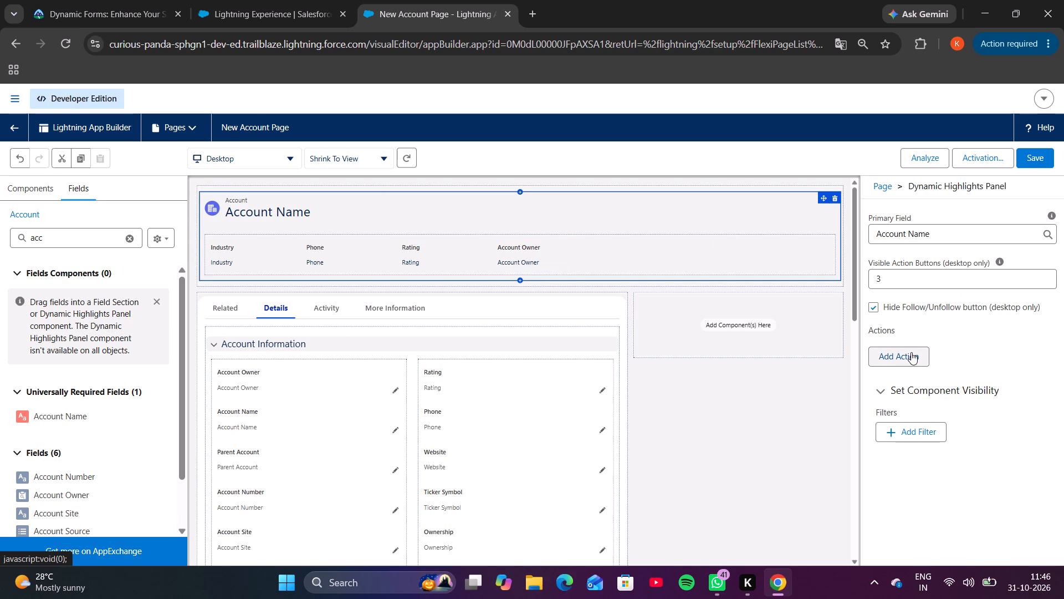
click(911, 352)
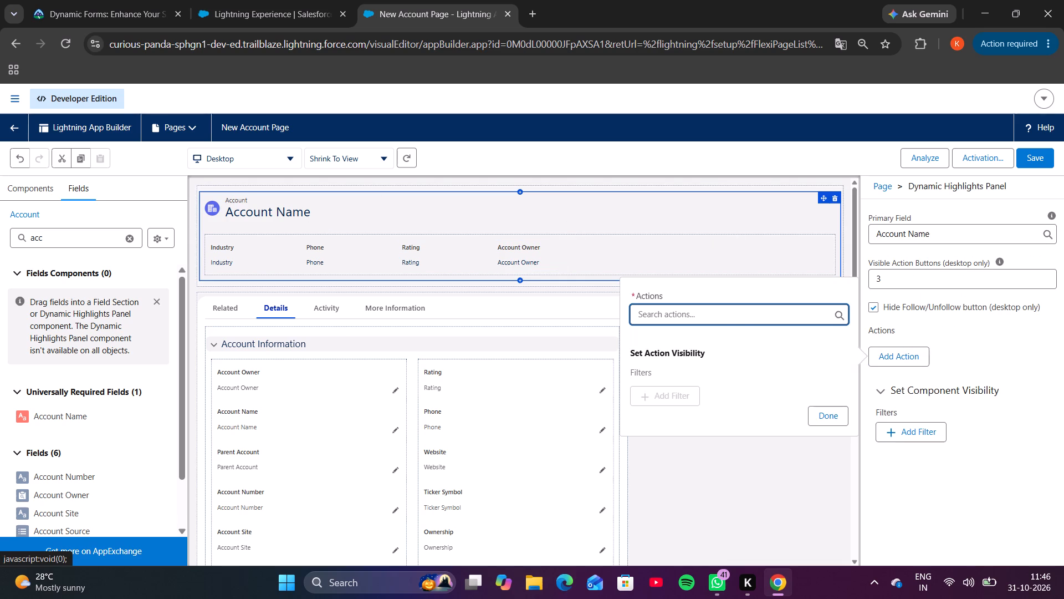
click(730, 322)
text(ed)
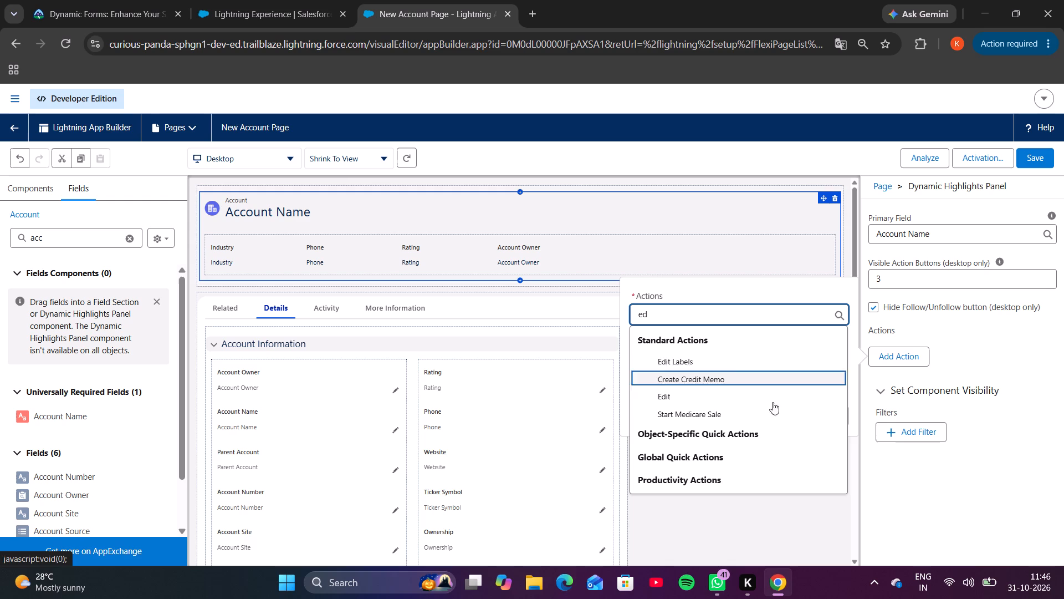
click(763, 402)
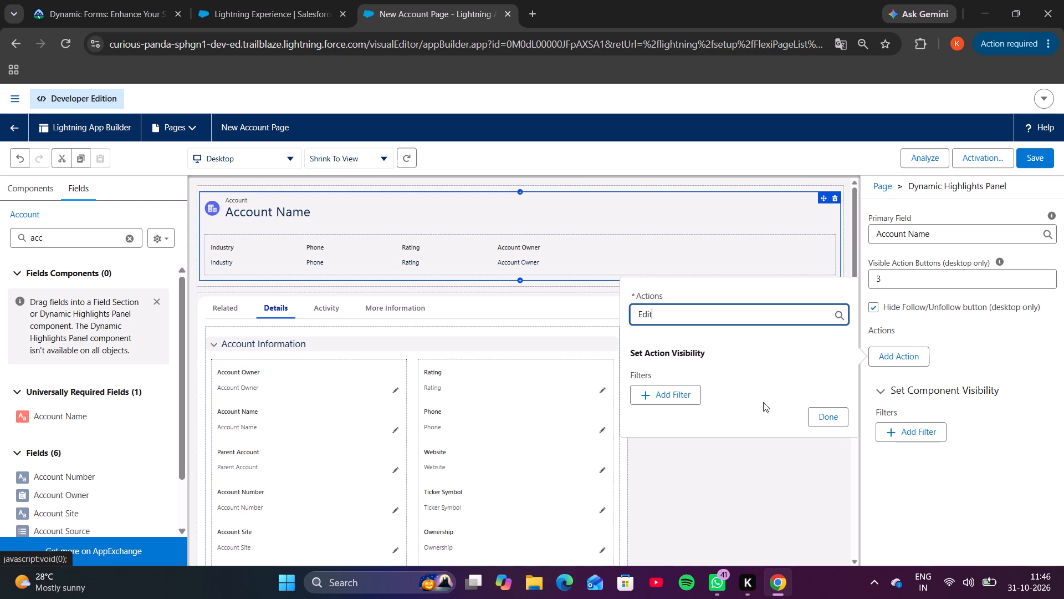
click(824, 415)
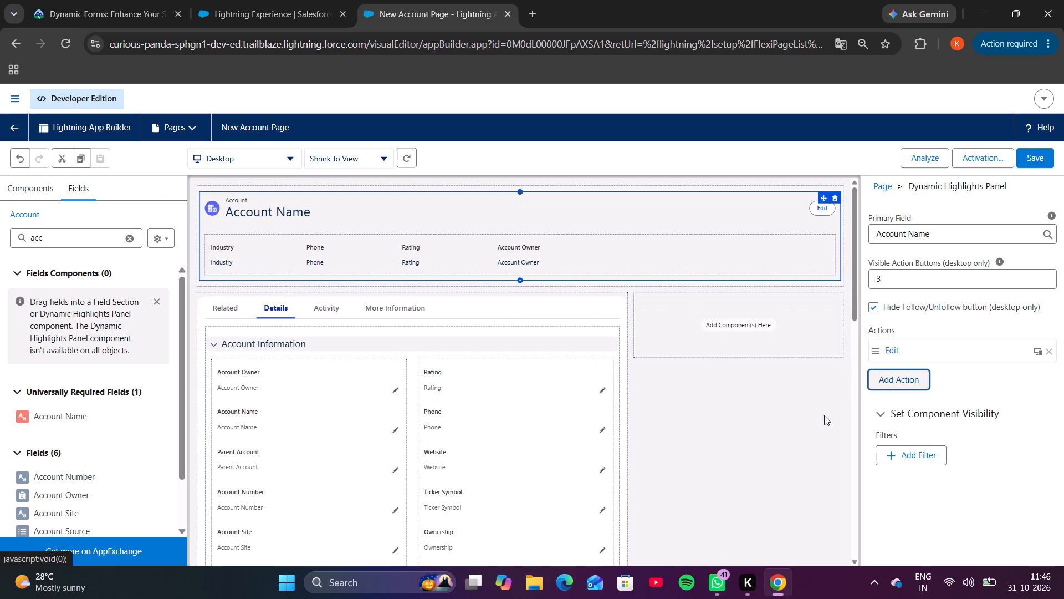
Add the New Case global quick action after Edit in the Dynamic Highlights Panel's actions.
click(908, 387)
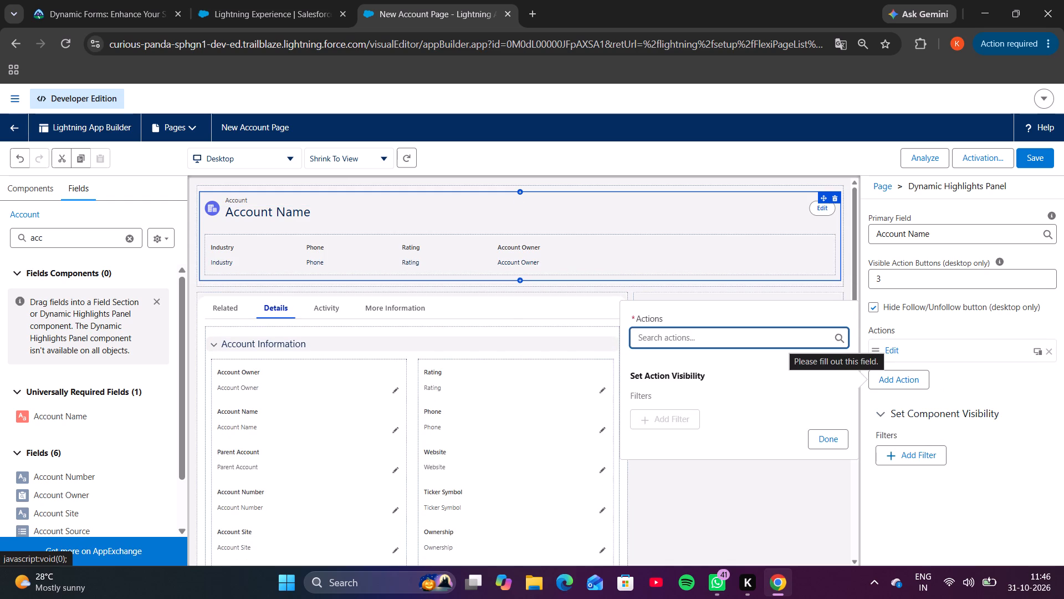
text(new)
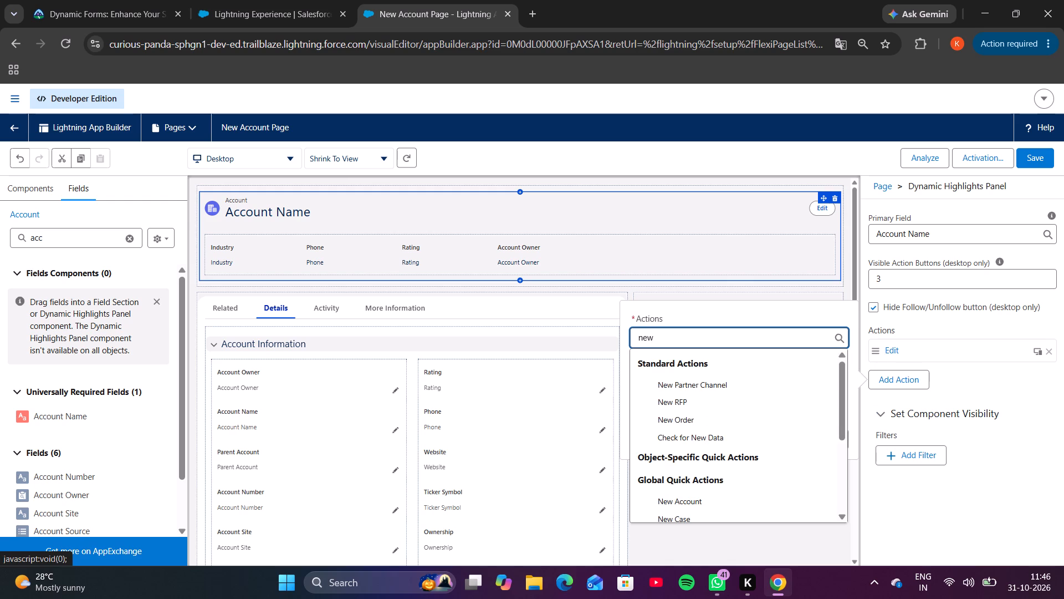
click(710, 516)
click(817, 445)
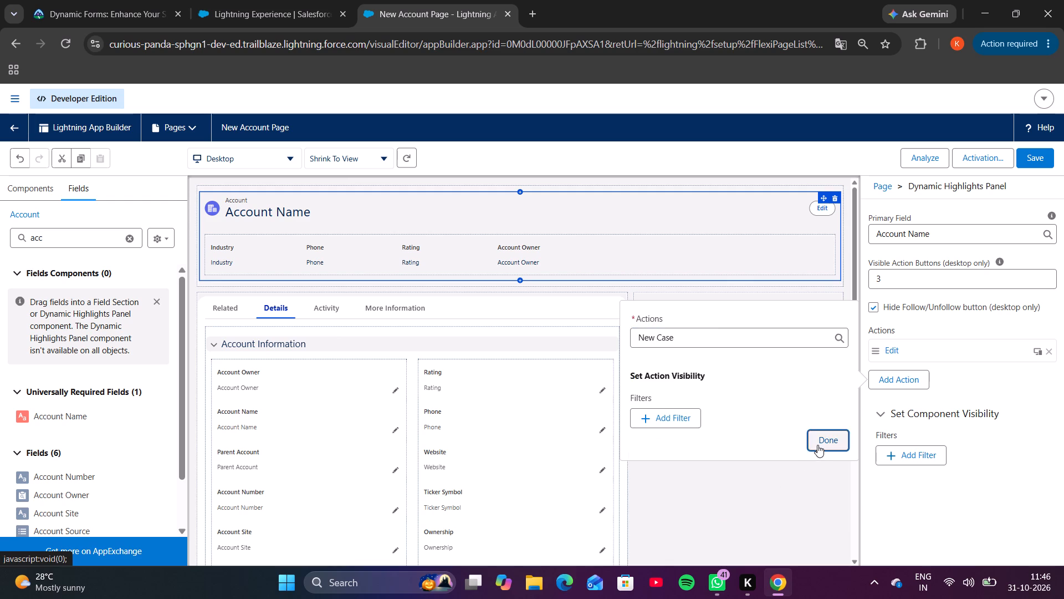
Add the New Contact global quick action after New Case in the Dynamic Highlights Panel's actions.
click(914, 403)
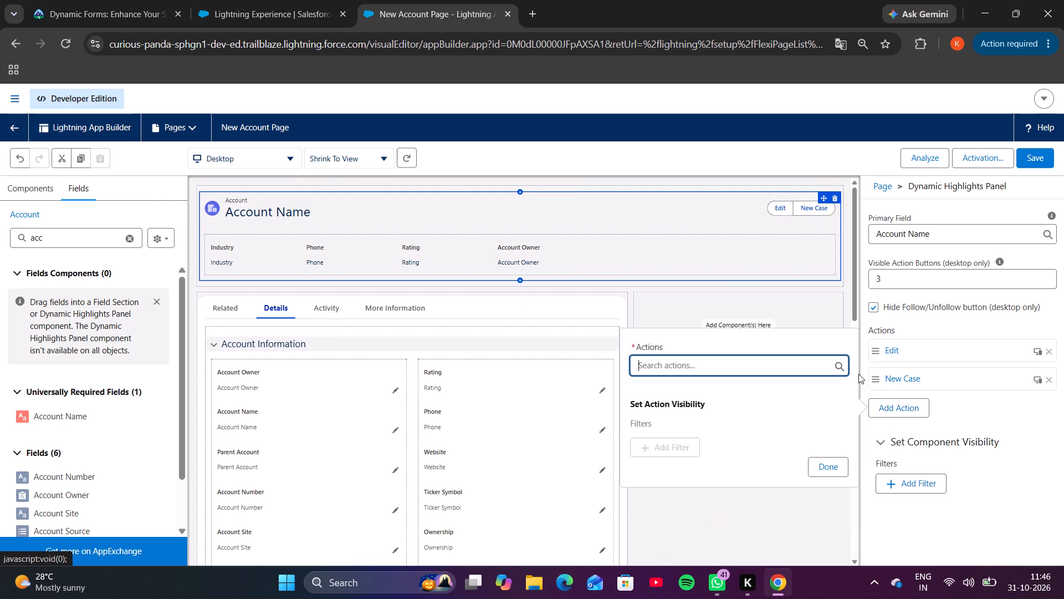
click(764, 366)
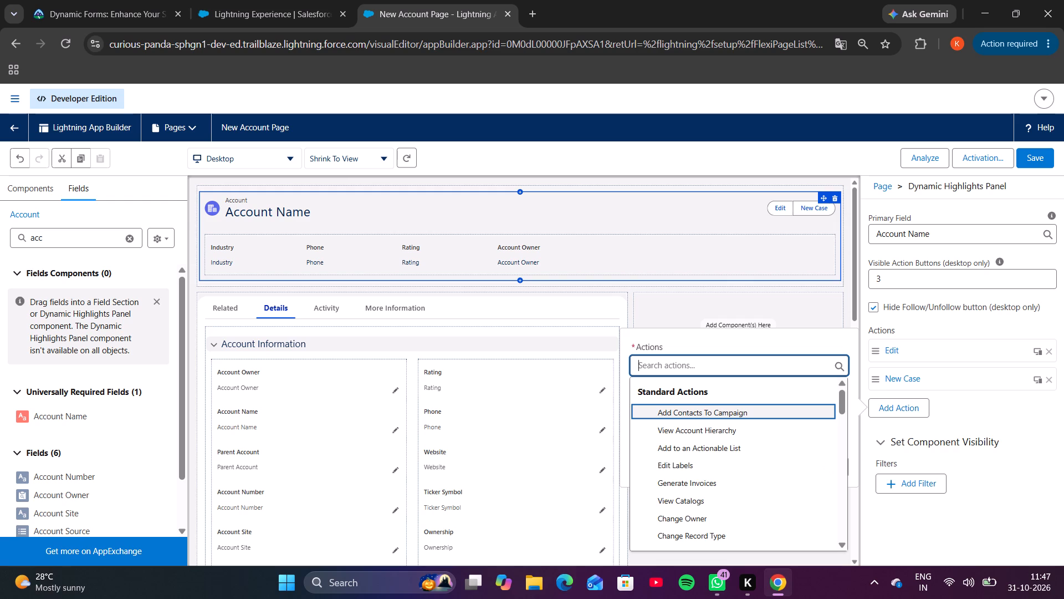
text(new)
key(space)
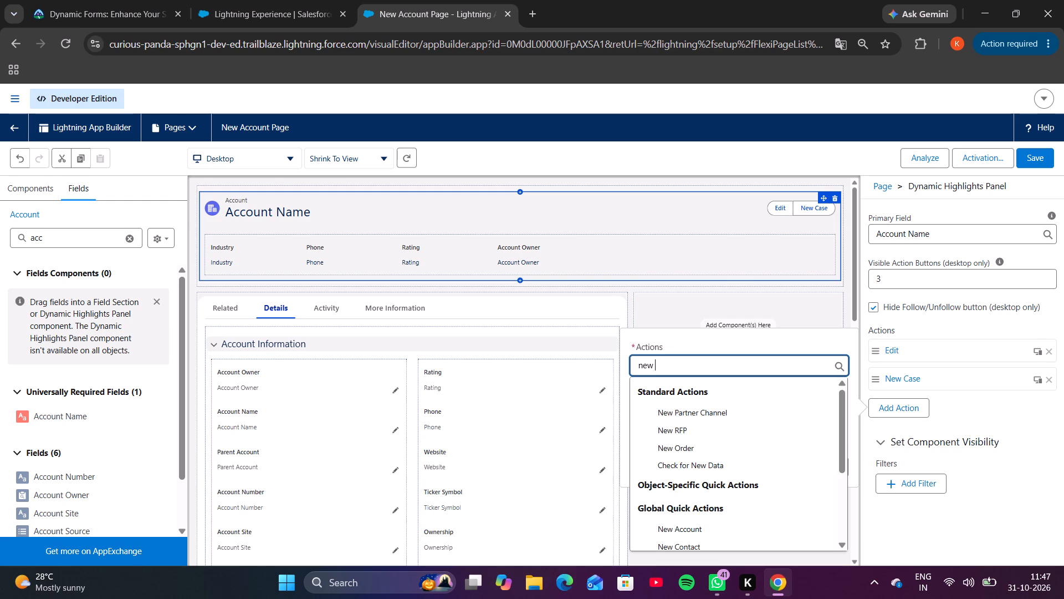
text(co)
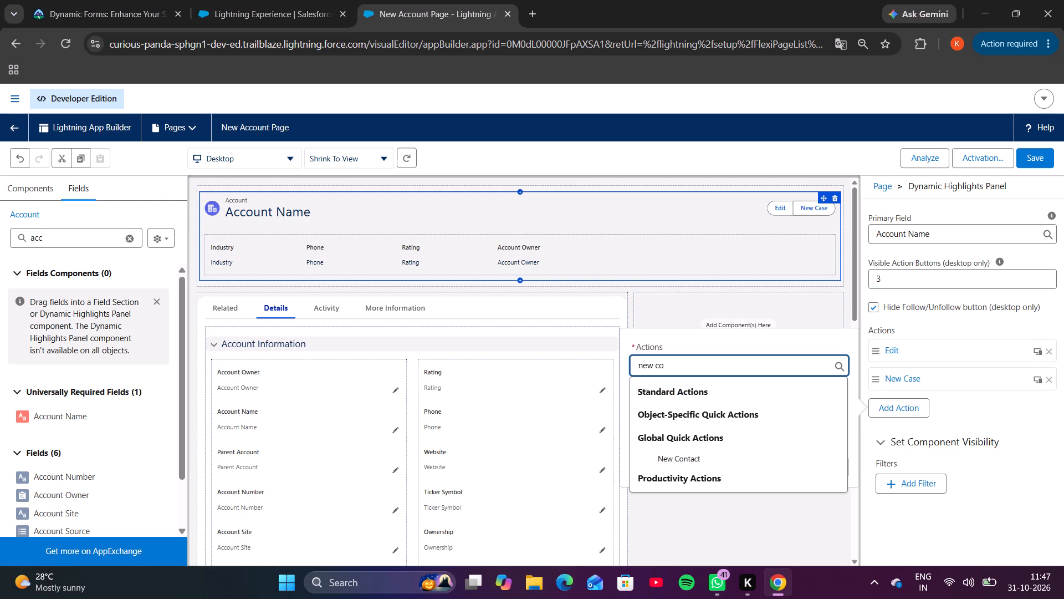
click(730, 455)
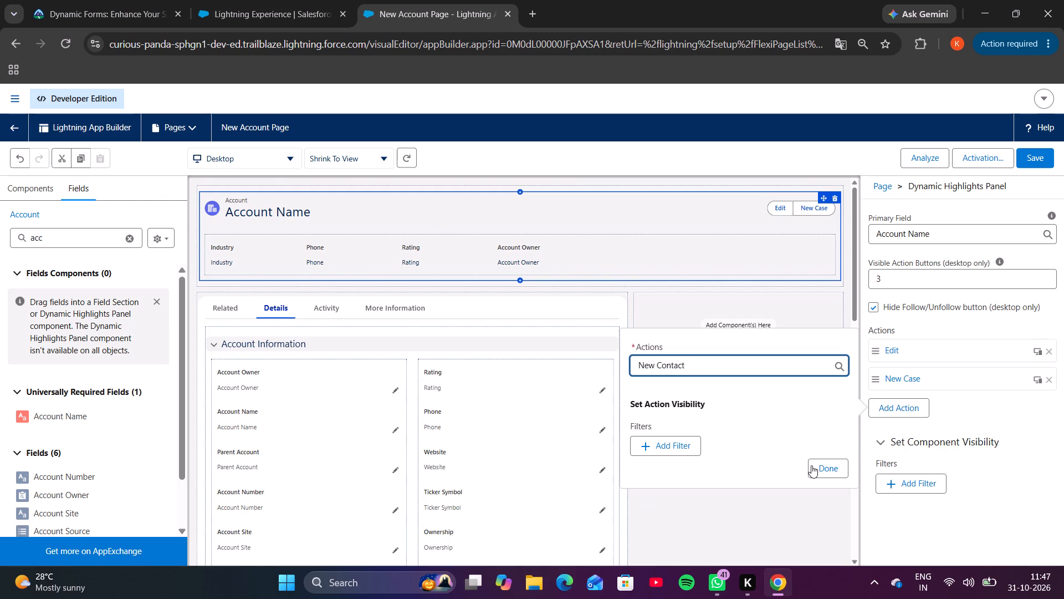
click(811, 465)
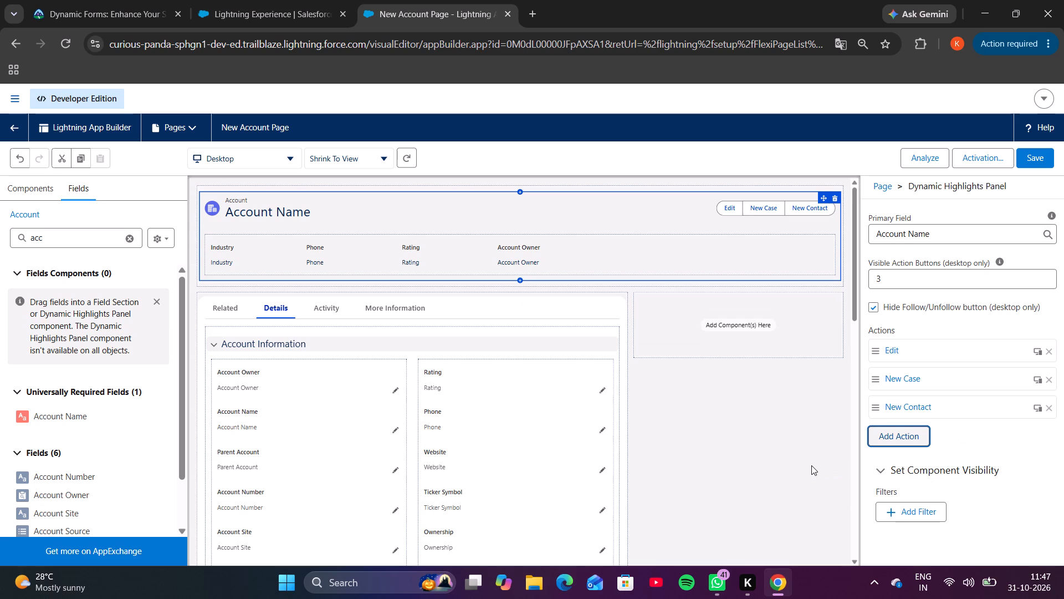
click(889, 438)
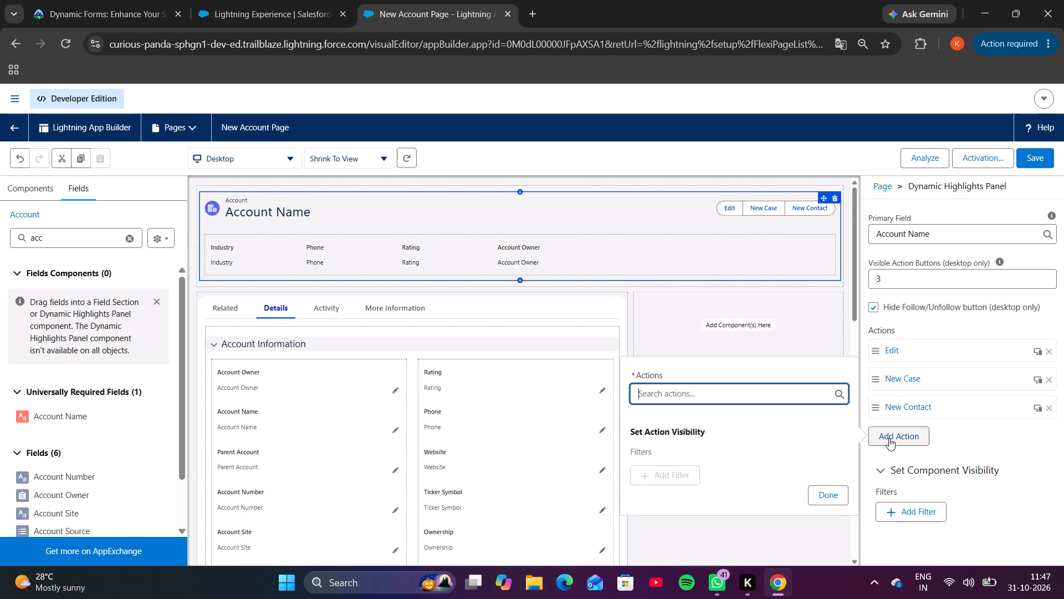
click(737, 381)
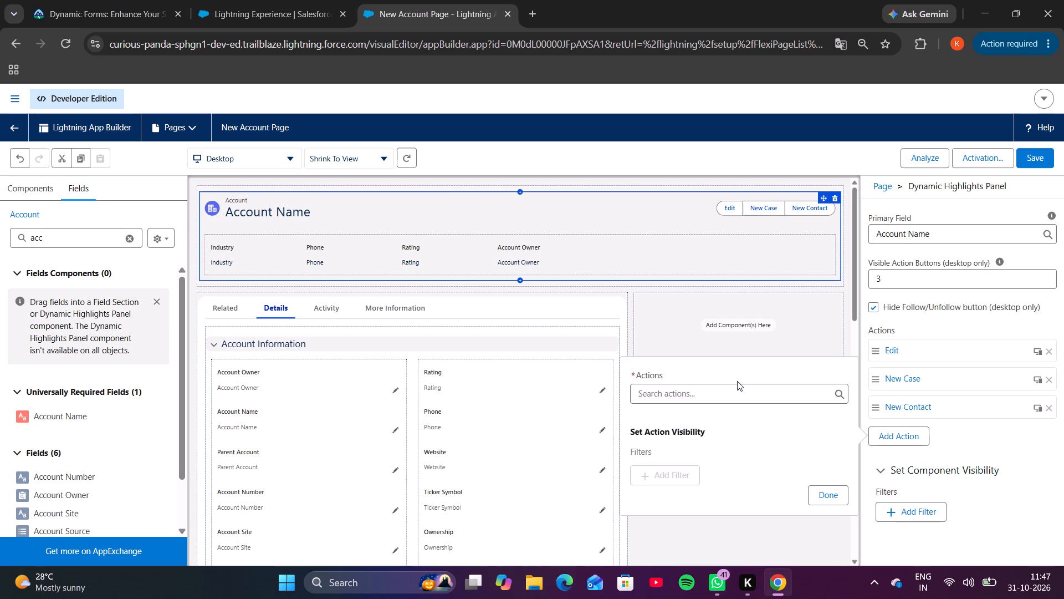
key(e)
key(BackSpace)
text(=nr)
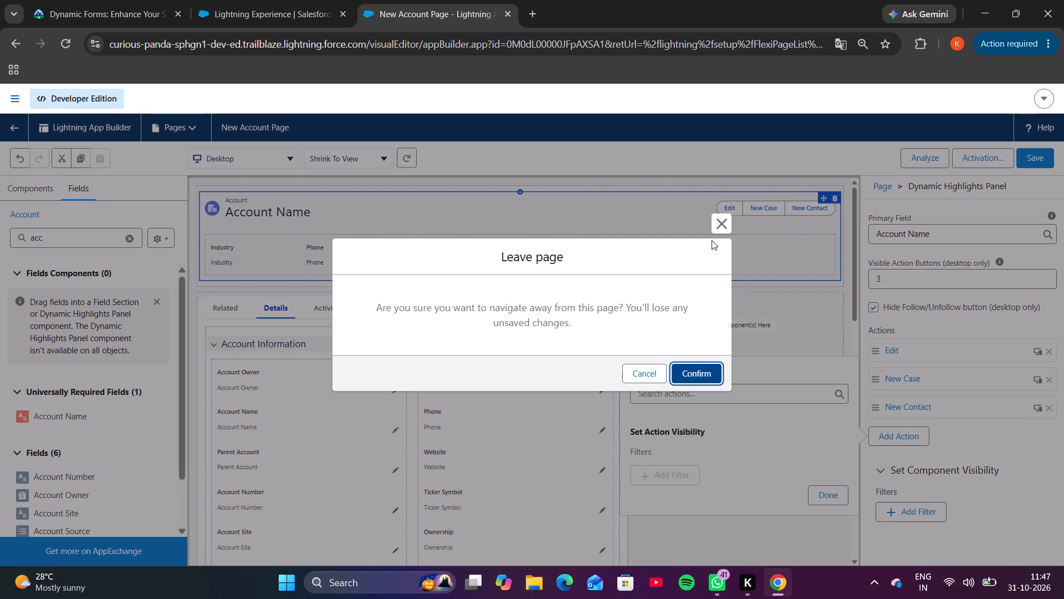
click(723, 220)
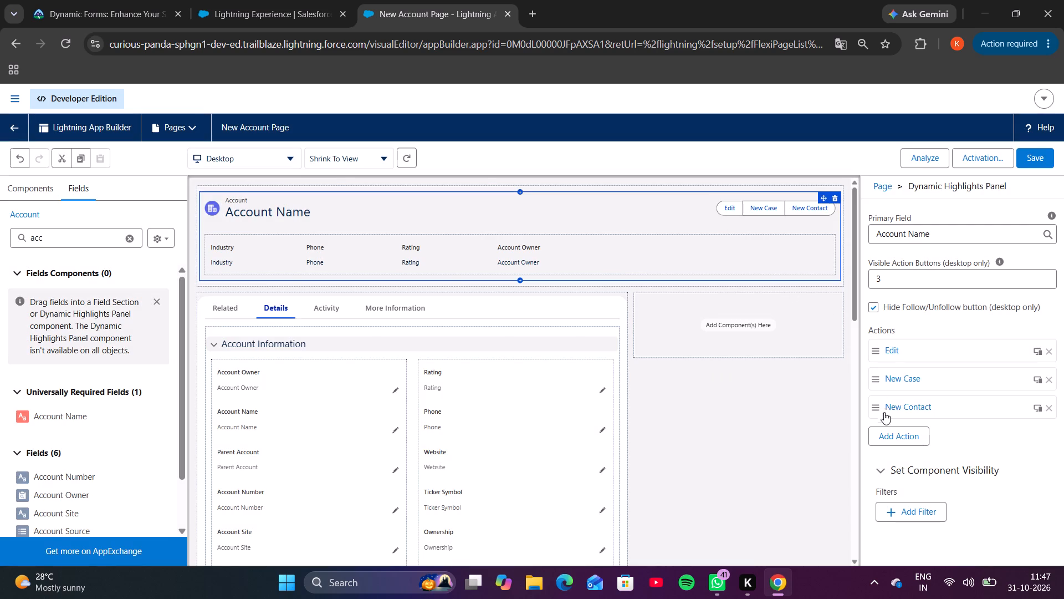
Add the New Opportunity global quick action as the last action of the Dynamic Highlights Panel.
click(886, 432)
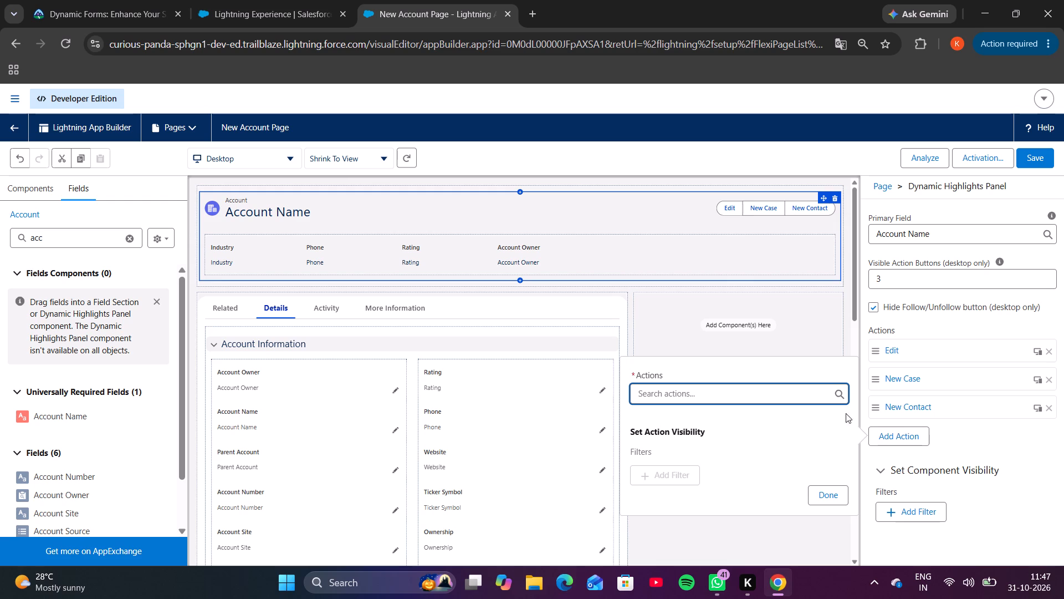
click(752, 398)
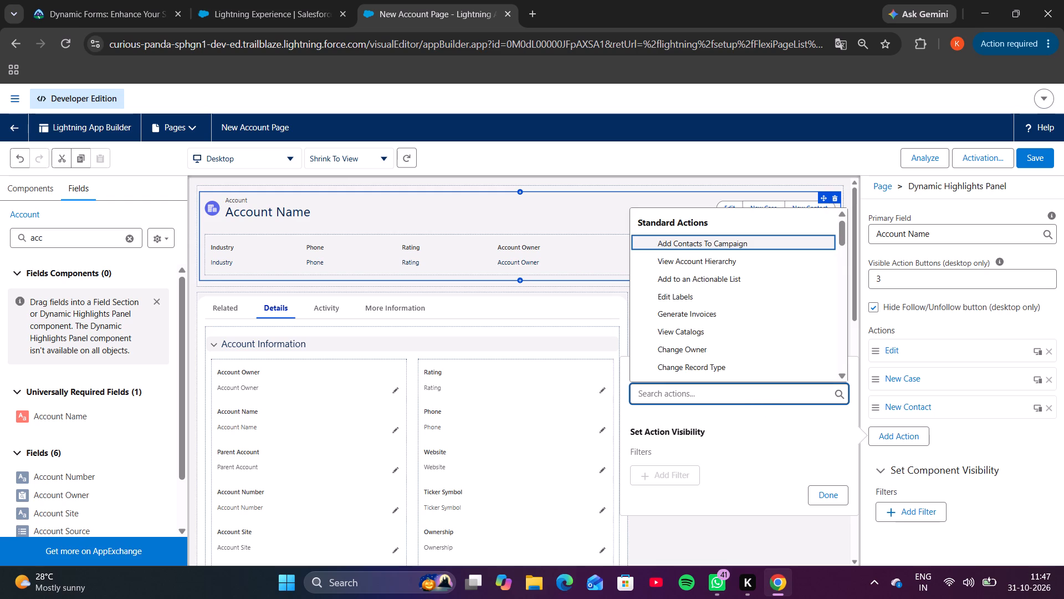
text(new)
key(space)
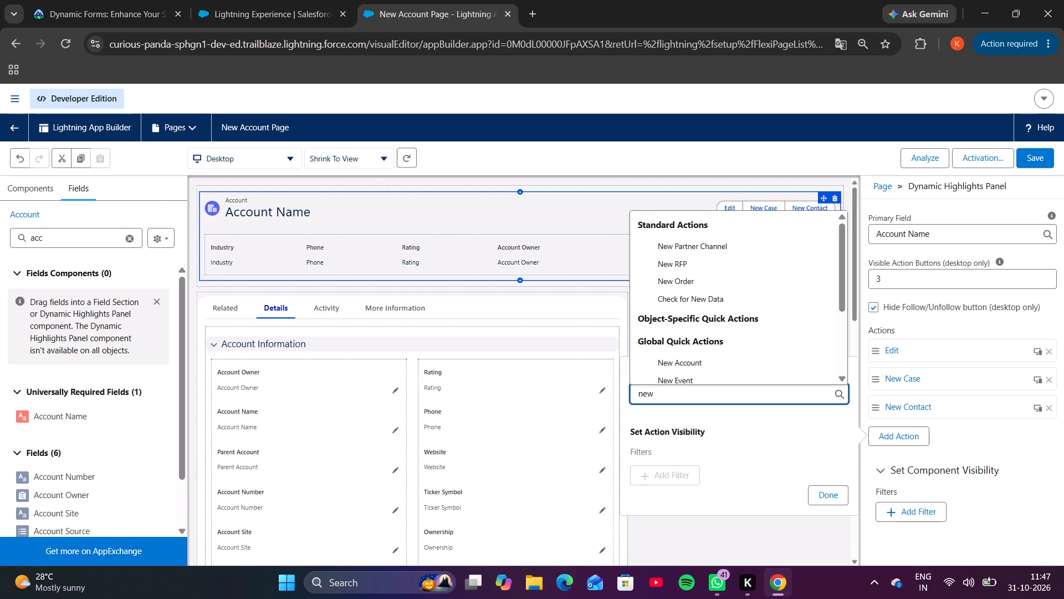
key(c)
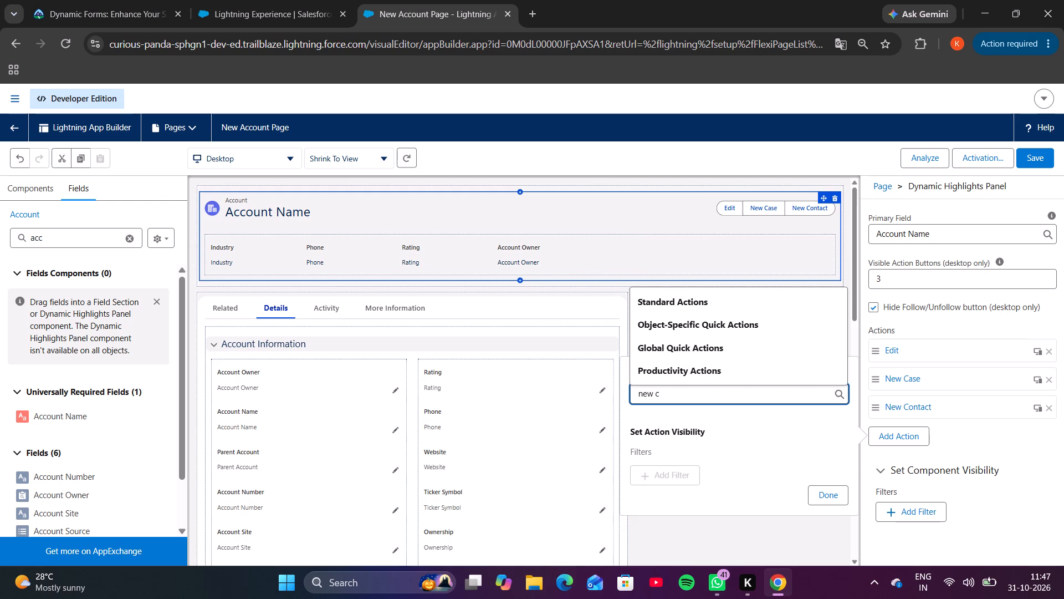
key(BackSpace)
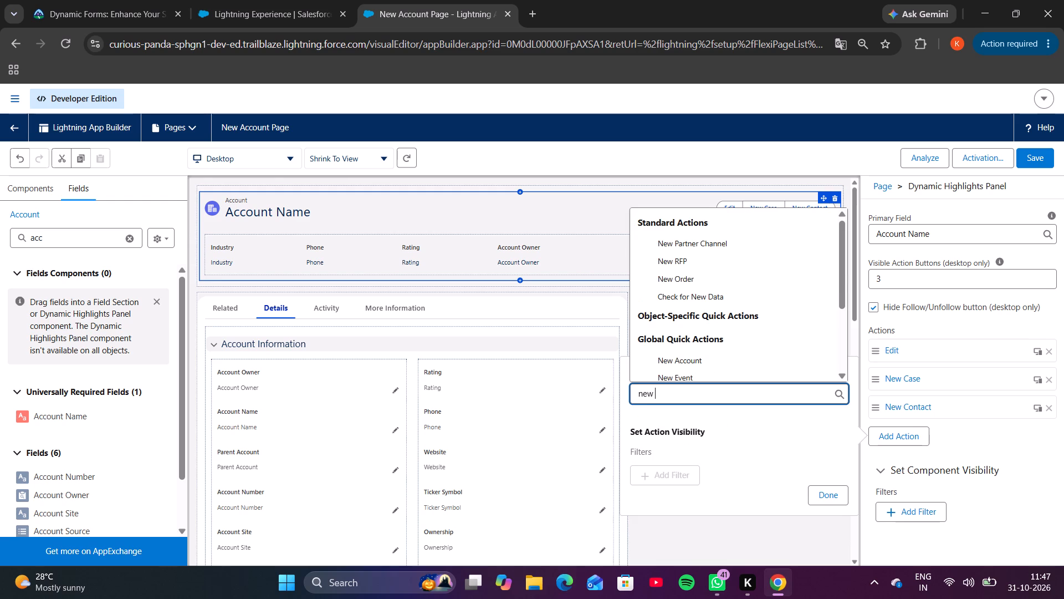
key(p)
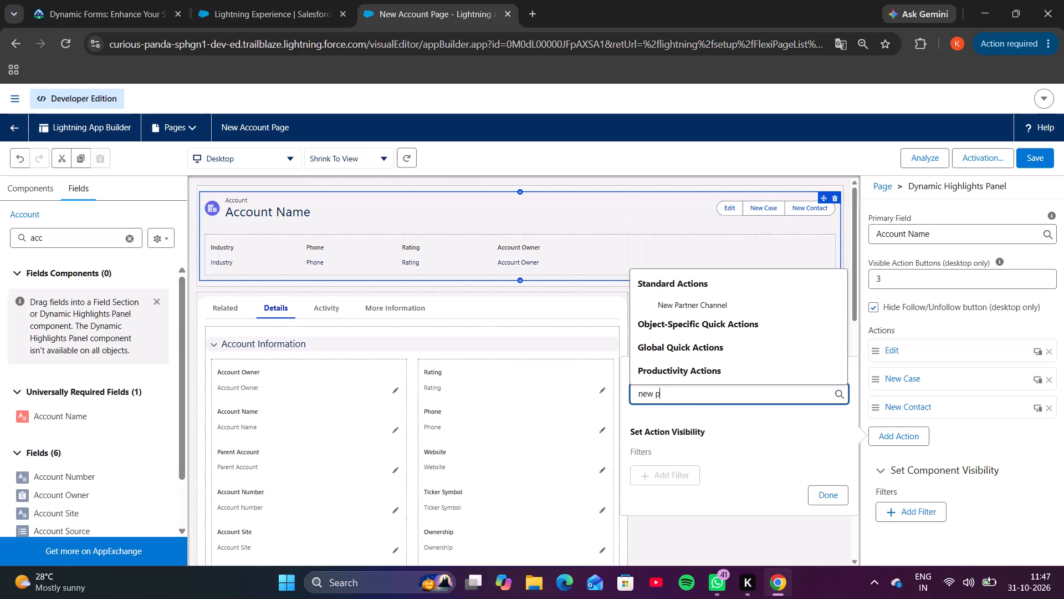
key(BackSpace)
text(op)
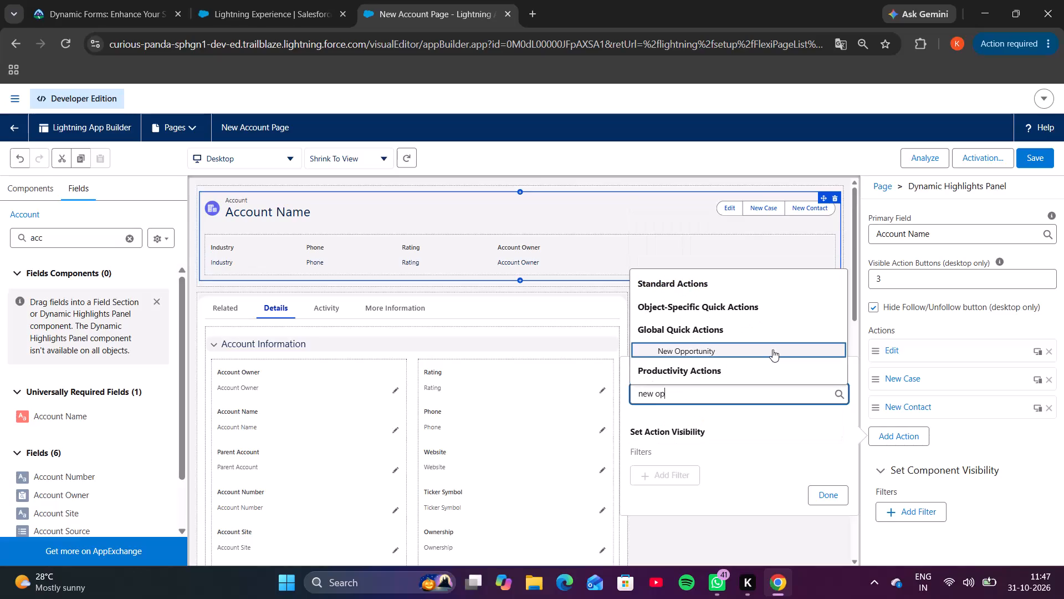
click(773, 349)
click(820, 494)
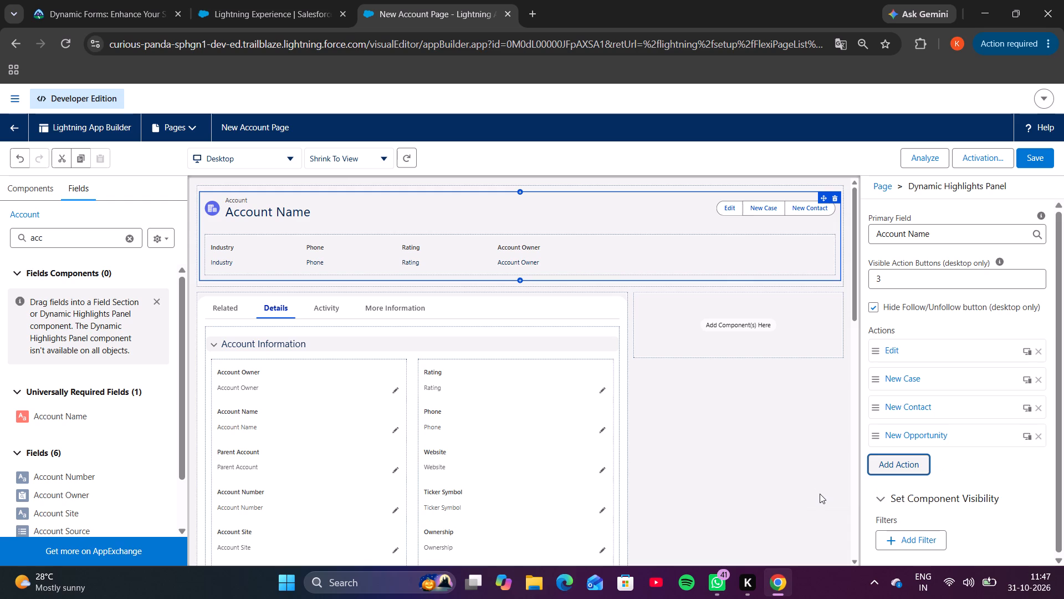
Find the Type field and add it between Industry and Phone in the Dynamic Highlights Panel.
double_click(63, 232)
text(ty)
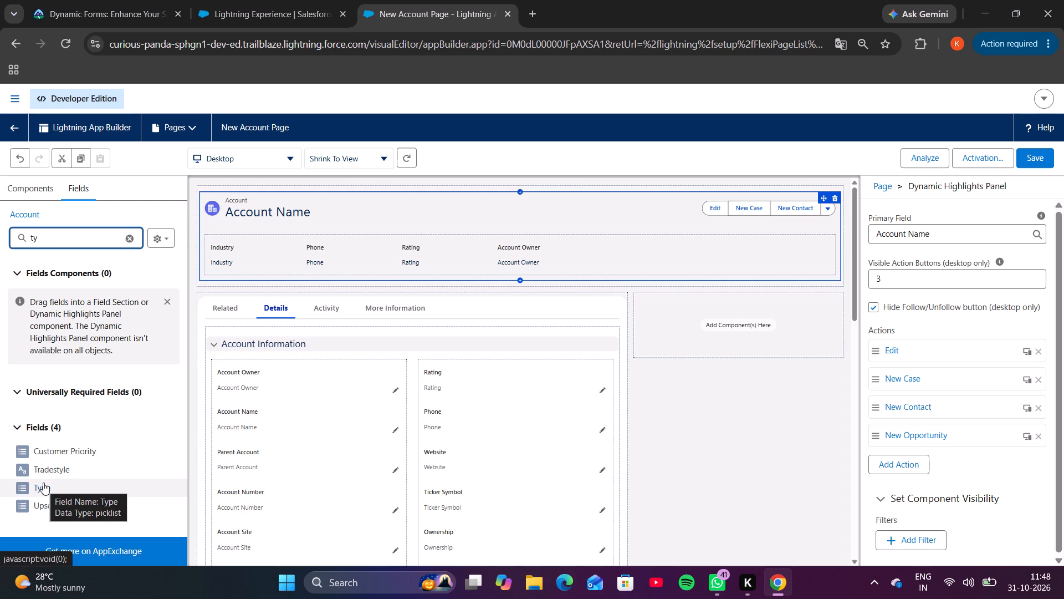
drag(43, 483, 300, 256)
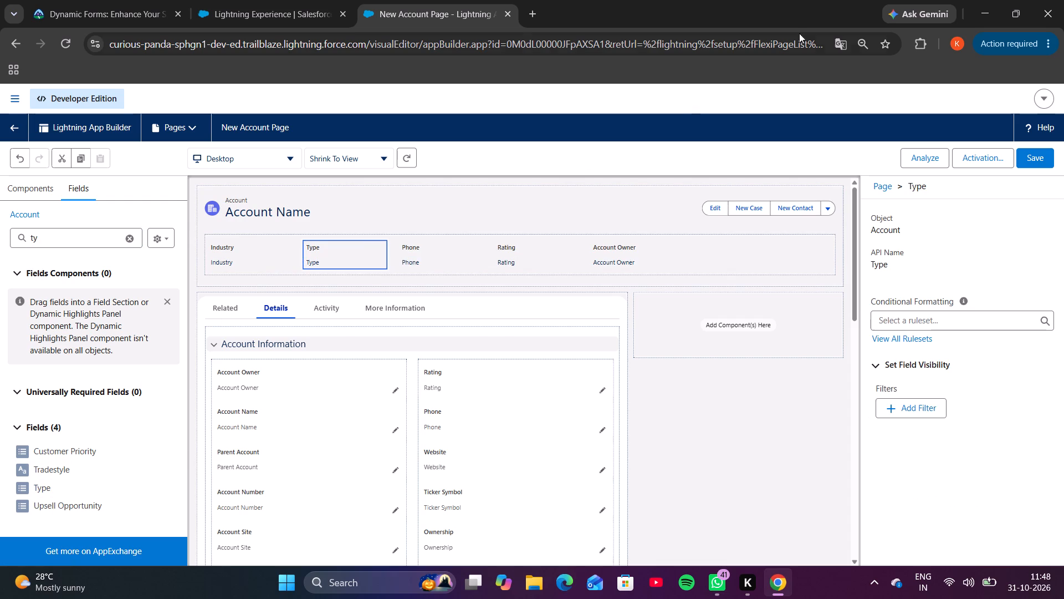
Save the New Account Page, keeping both the Record Detail and Field Section components.
click(1030, 158)
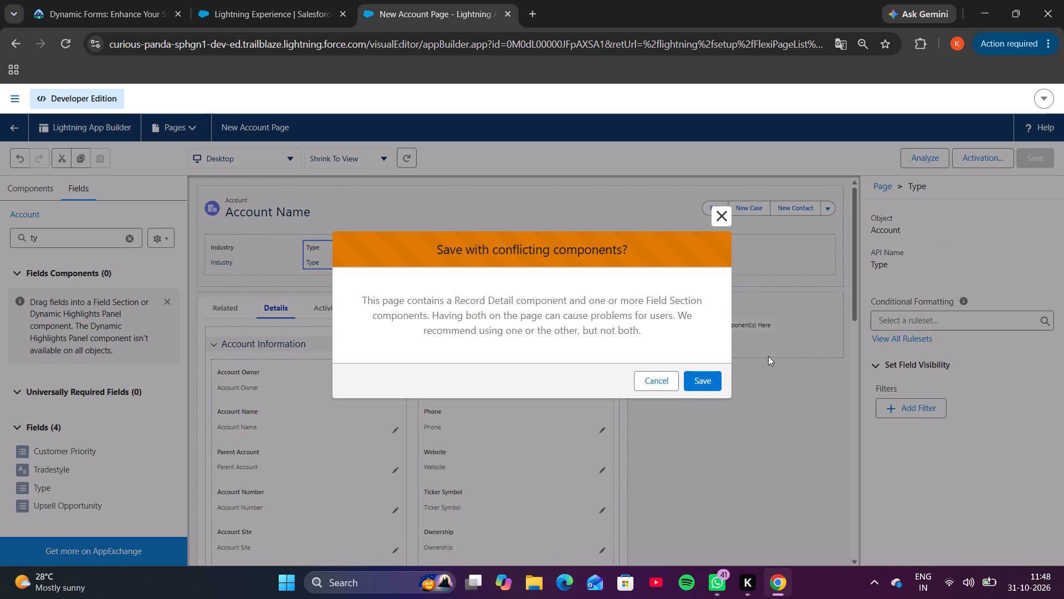
click(698, 380)
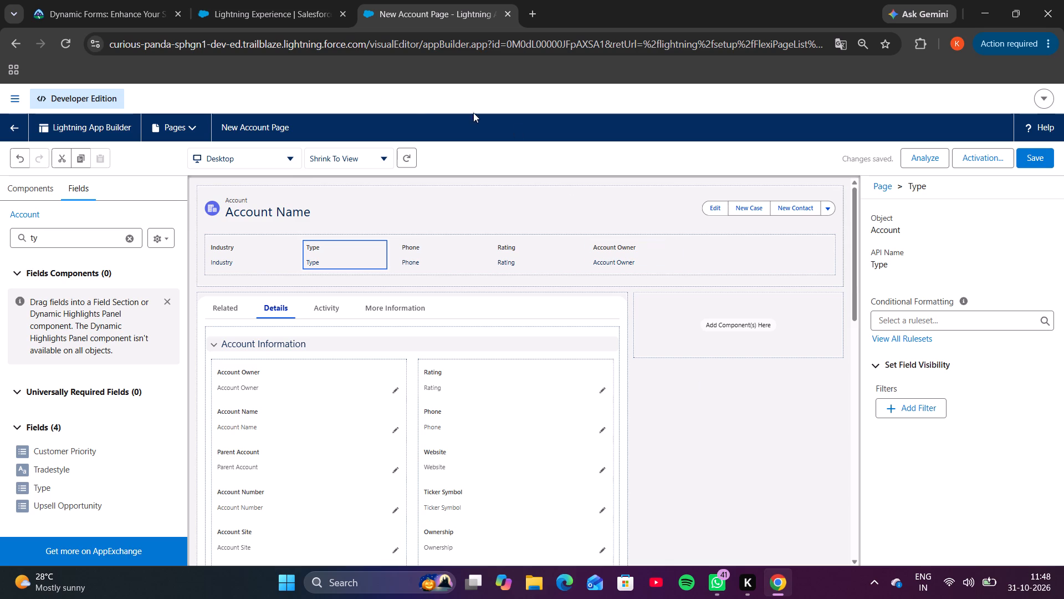
Switch to the Trailhead Dynamic Forms unit and submit its hands-on challenge for checking.
click(127, 13)
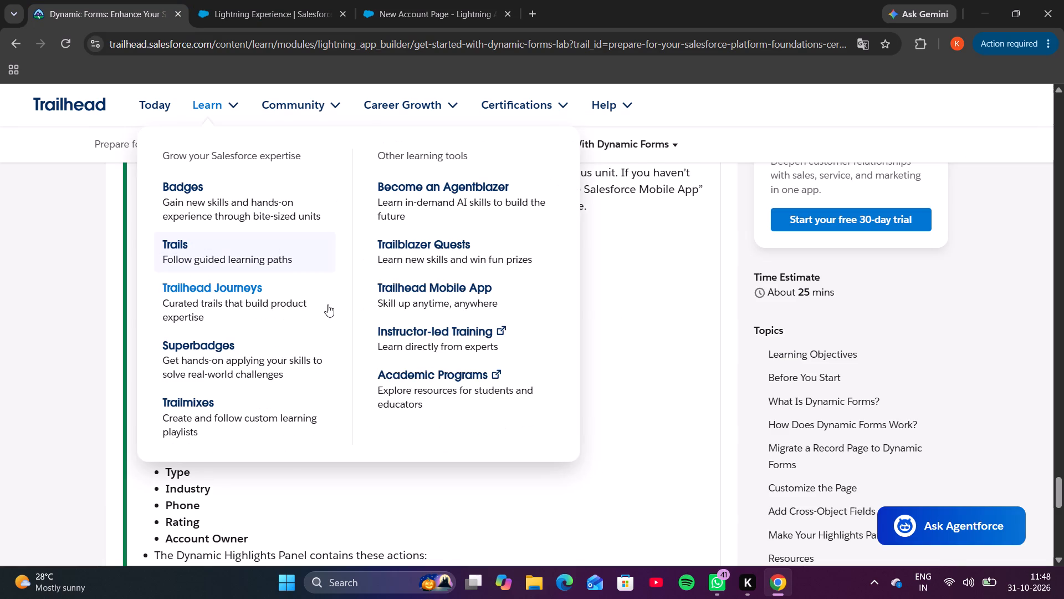
scroll(705, 271, down, 3)
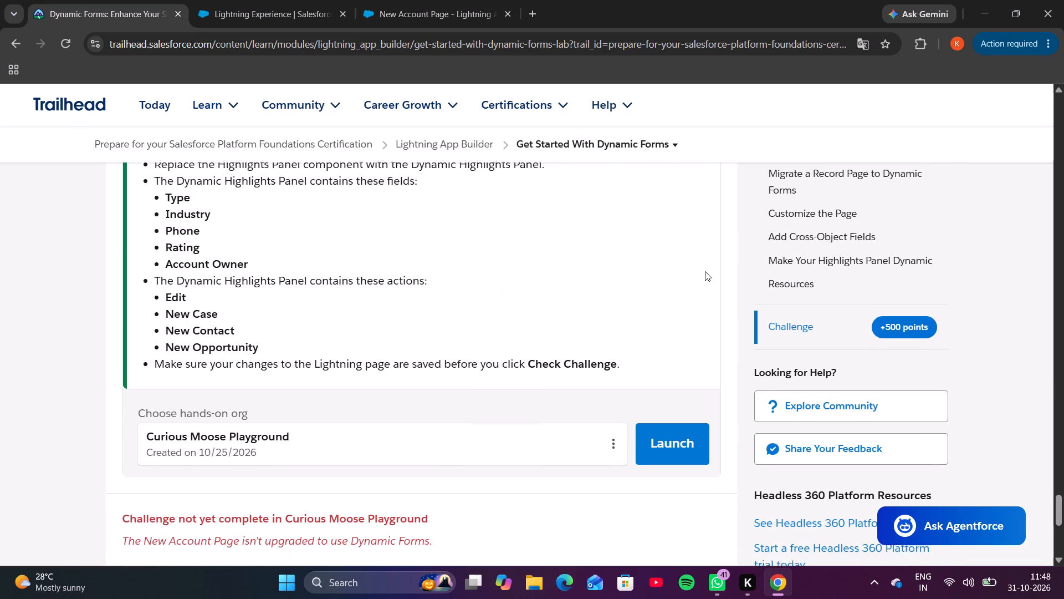
scroll(705, 271, down, 1)
scroll(301, 528, down, 1)
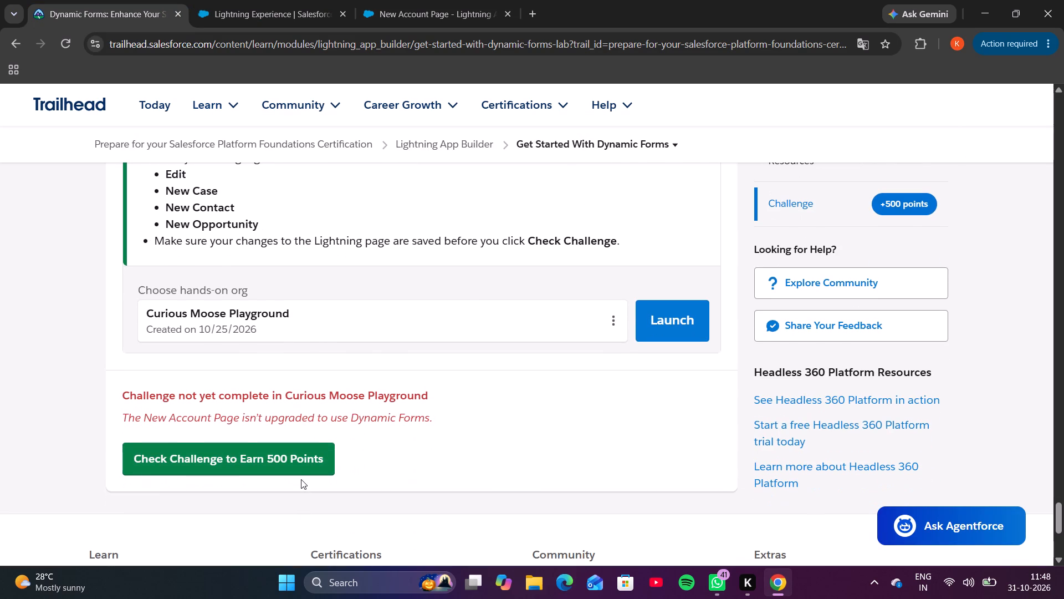
click(298, 464)
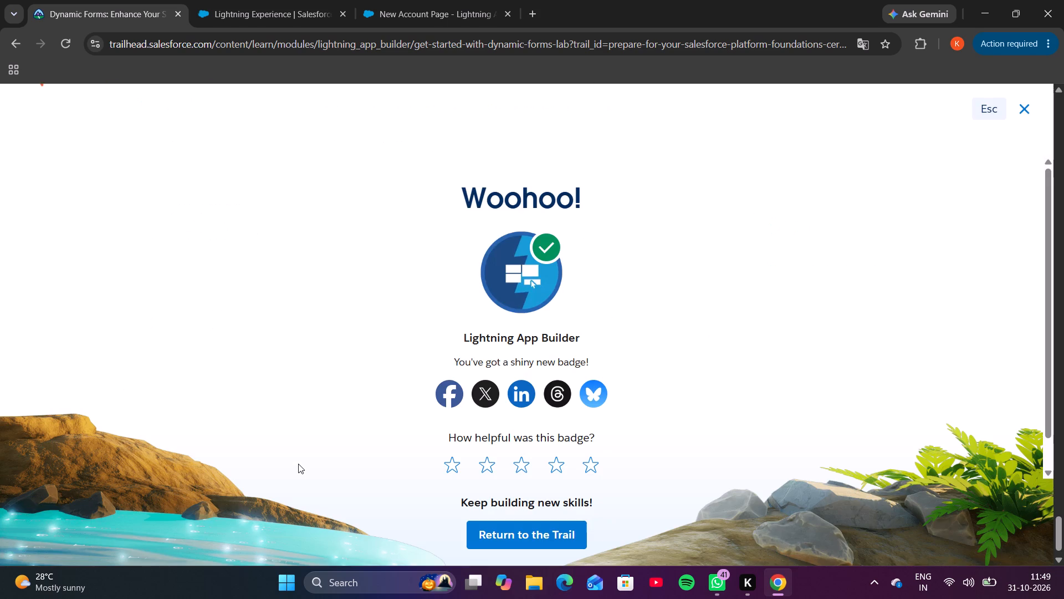
Return from the Lightning App Builder badge page to the Platform Foundations Certification trail.
scroll(826, 598, down, 1)
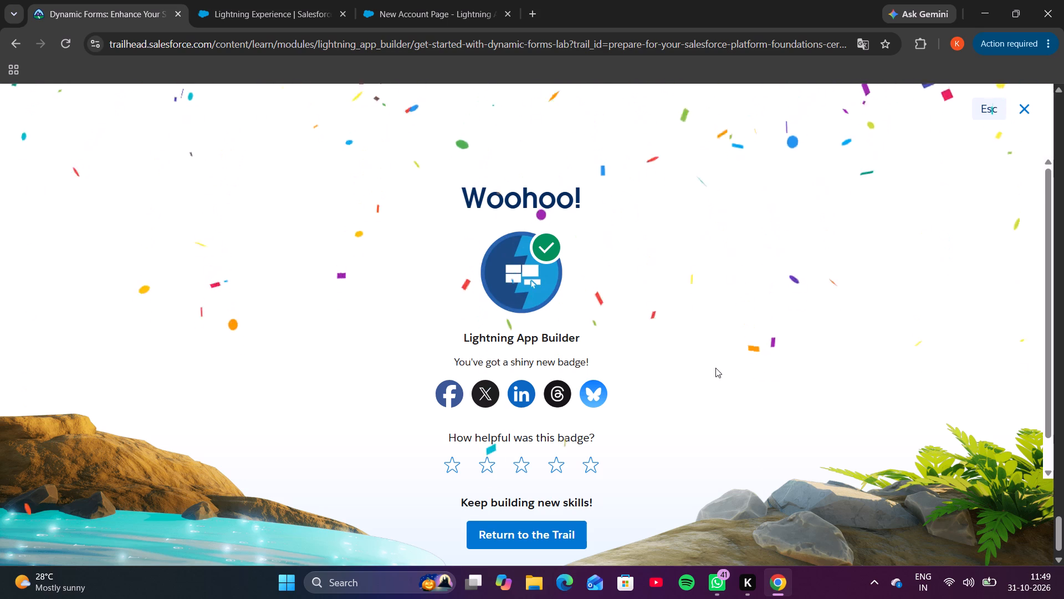
scroll(715, 368, down, 2)
click(505, 535)
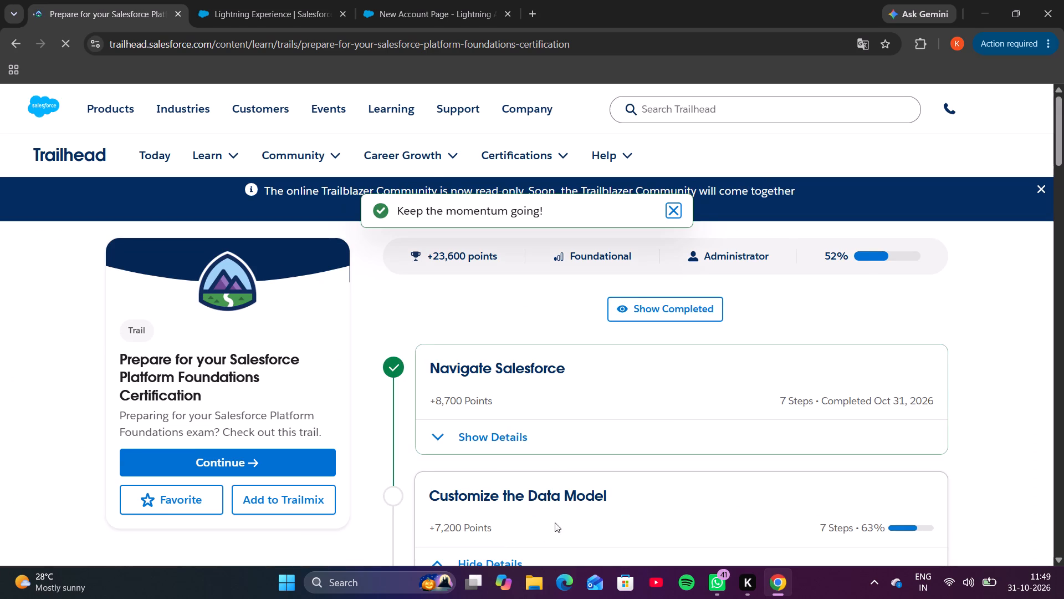
Look through the trail's Customize the Data Model section to review which badges and articles are complete.
scroll(576, 409, down, 6)
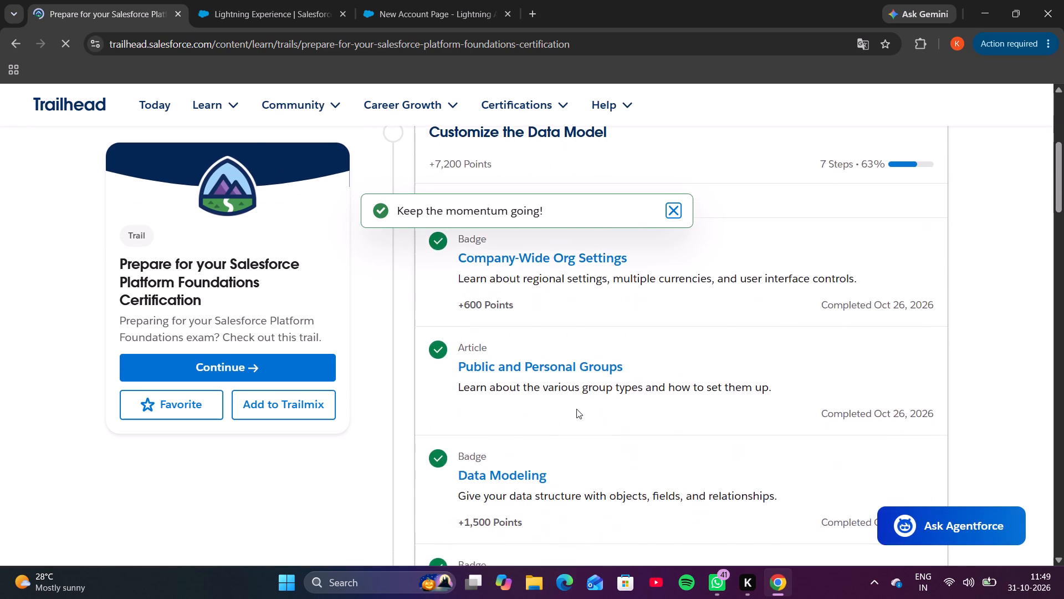
scroll(576, 409, down, 4)
scroll(576, 409, up, 3)
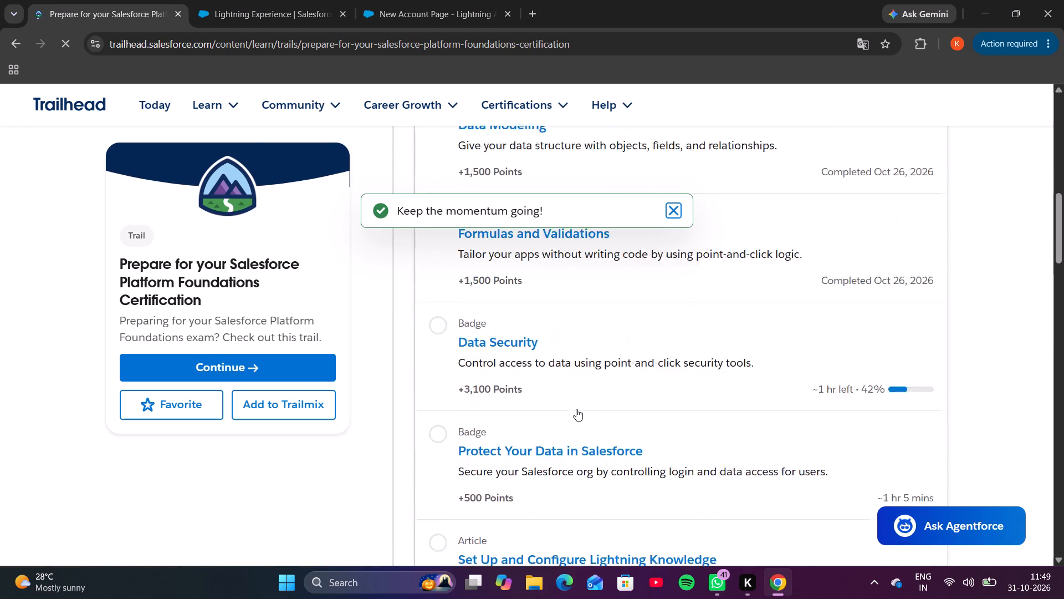
scroll(576, 409, up, 7)
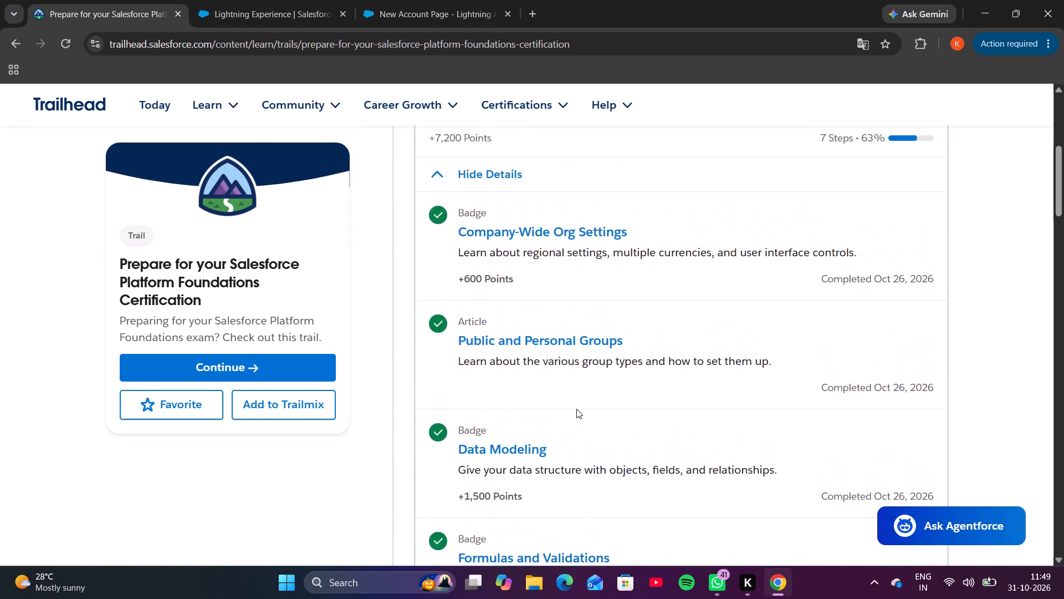
scroll(576, 409, up, 1)
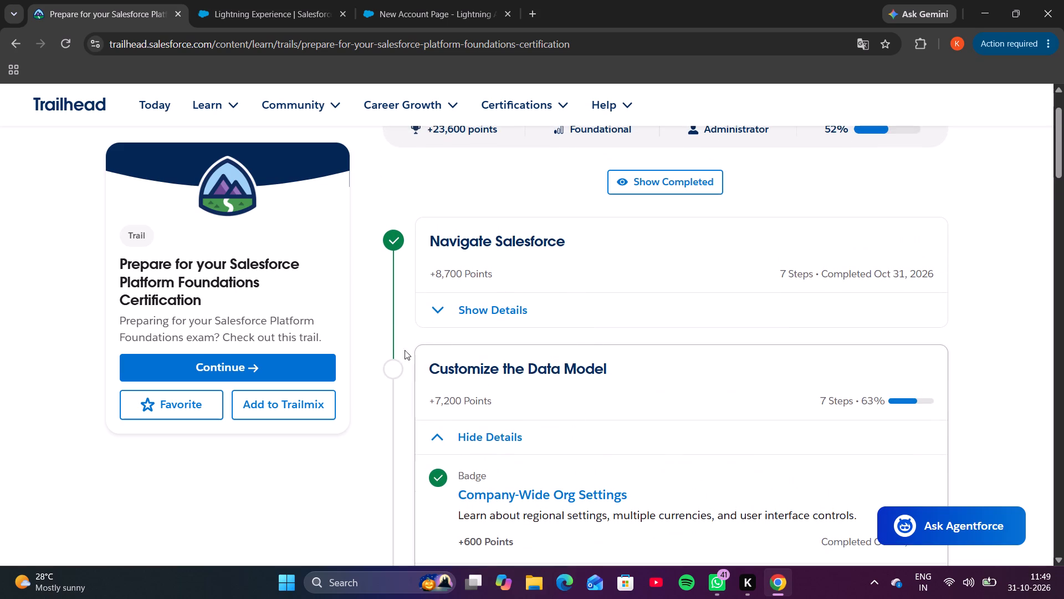
Look through the Platform Foundations Certification trail's sections to review which badges and articles remain to be completed.
scroll(537, 347, down, 8)
scroll(537, 347, right, 1)
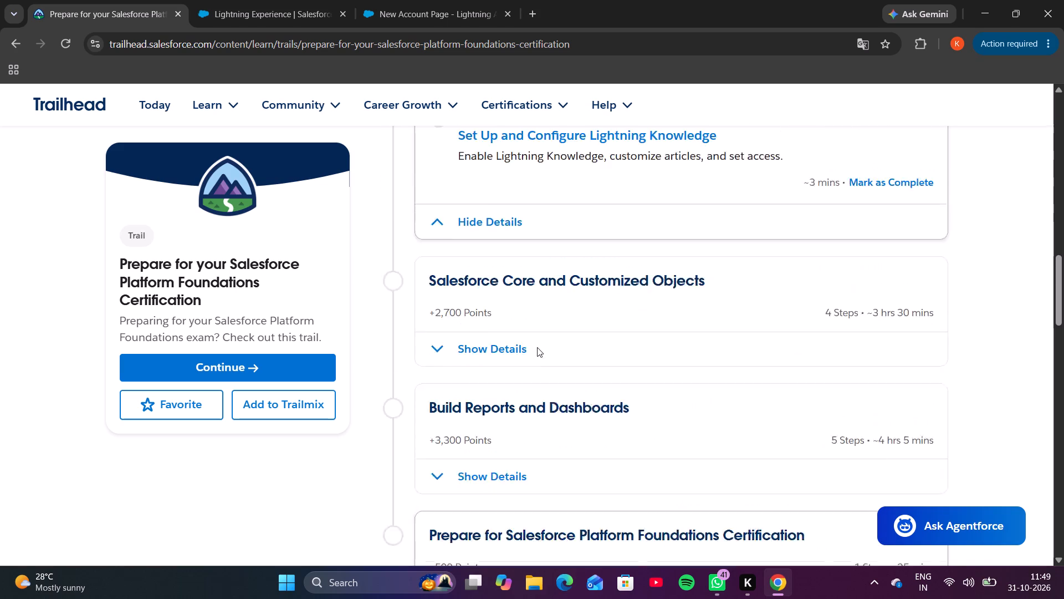
scroll(537, 347, right, 3)
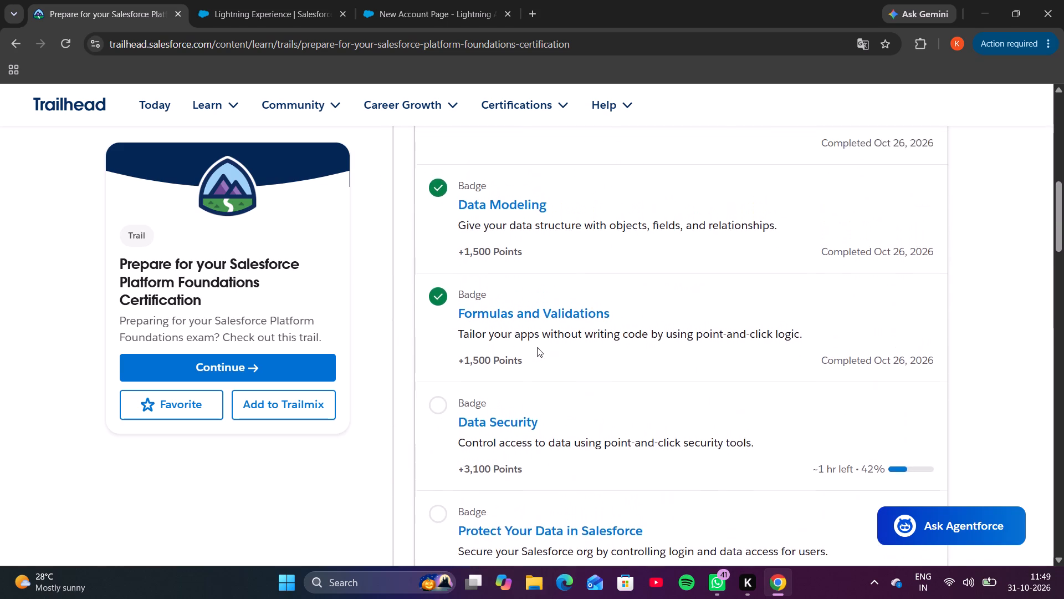
scroll(537, 347, right, 3)
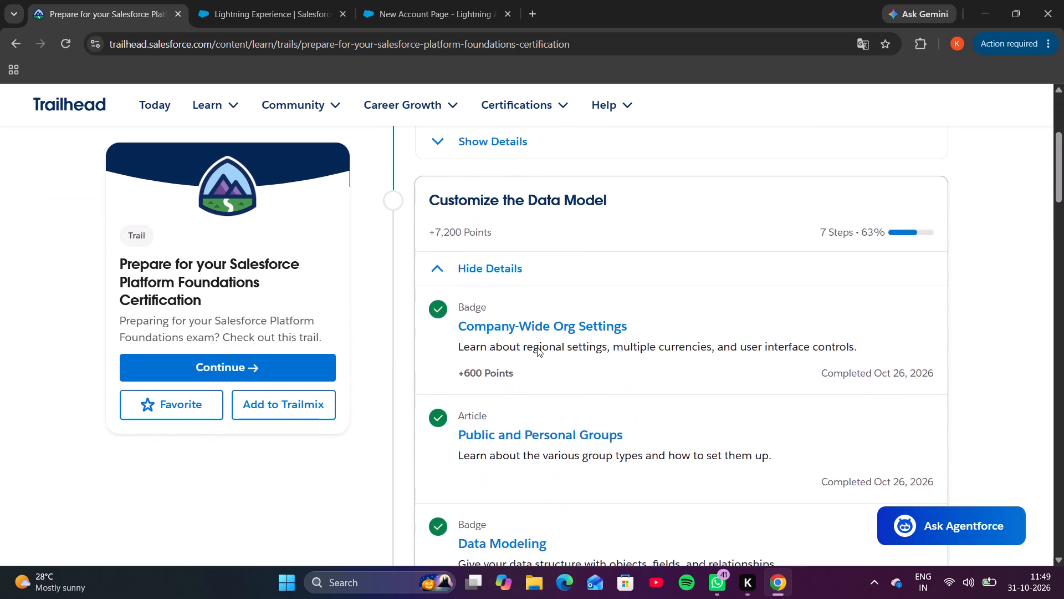
scroll(537, 347, right, 2)
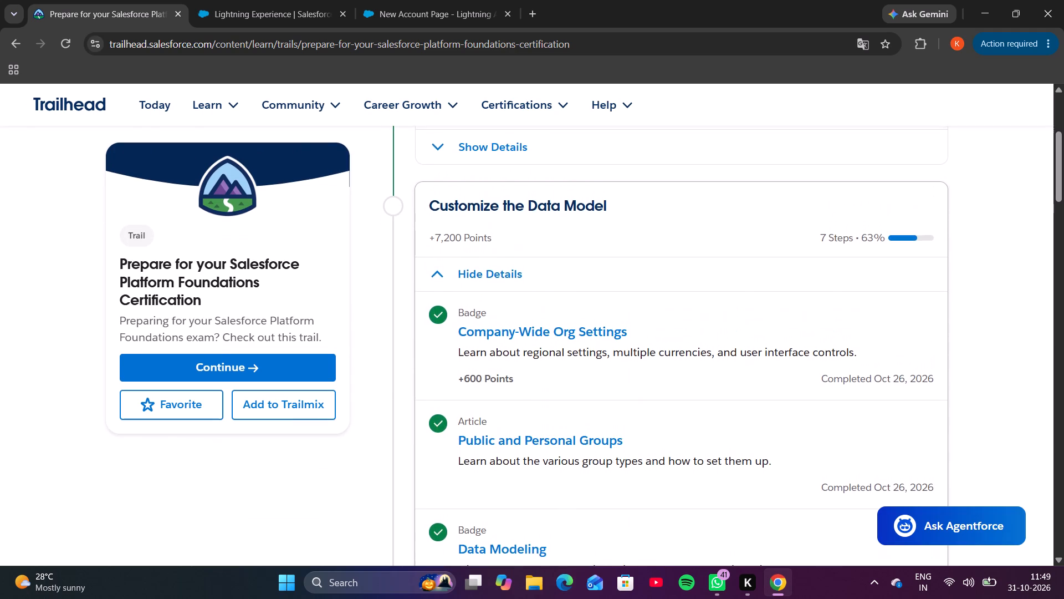
scroll(537, 347, down, 7)
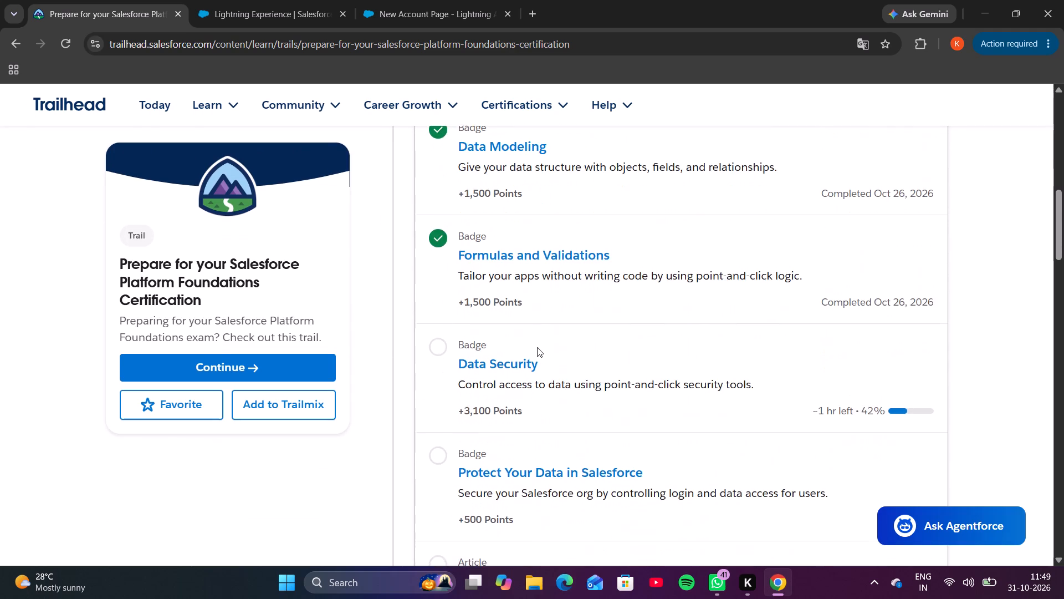
scroll(537, 347, down, 8)
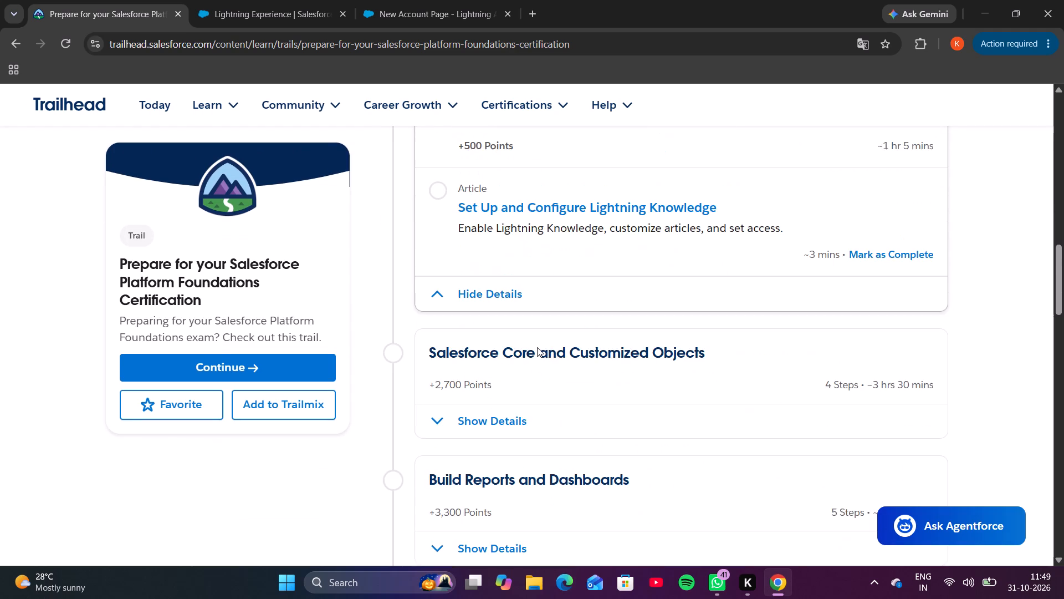
scroll(537, 347, down, 3)
scroll(537, 347, up, 16)
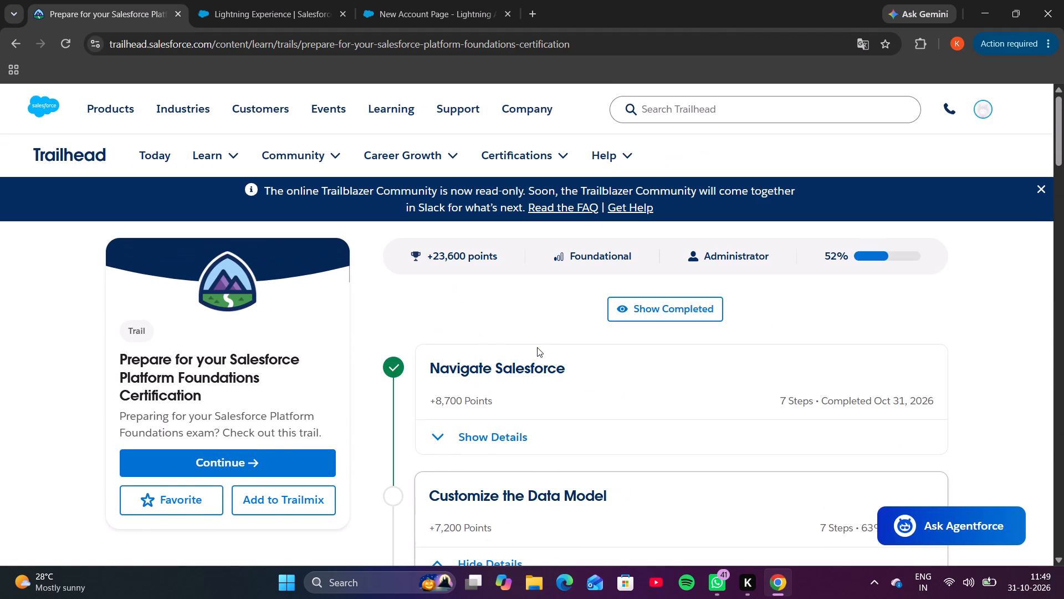
Expand the details of the Navigate Salesforce section and review the completion of its badges.
scroll(472, 358, down, 1)
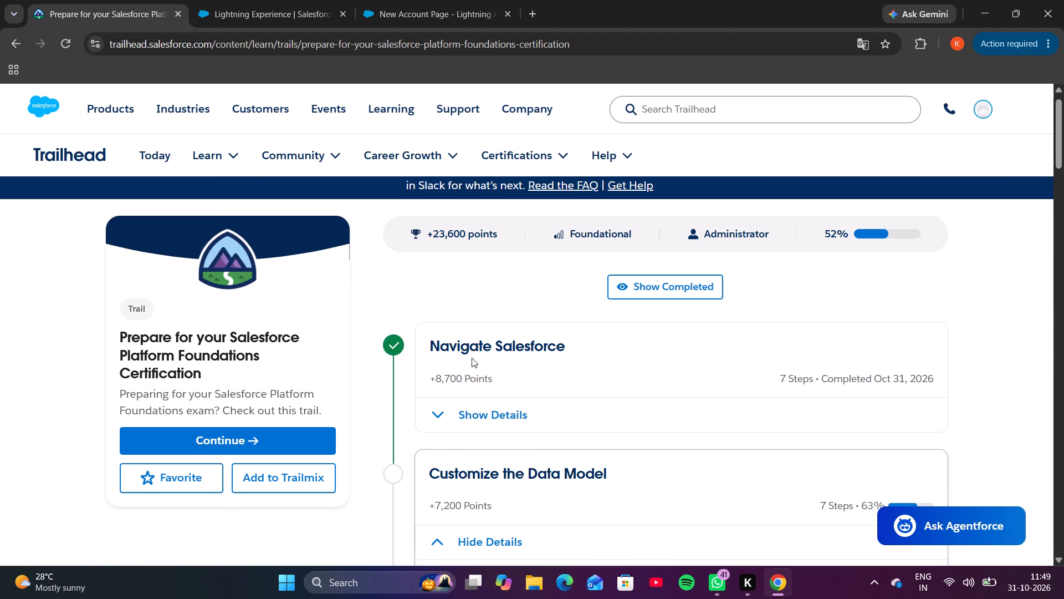
click(436, 408)
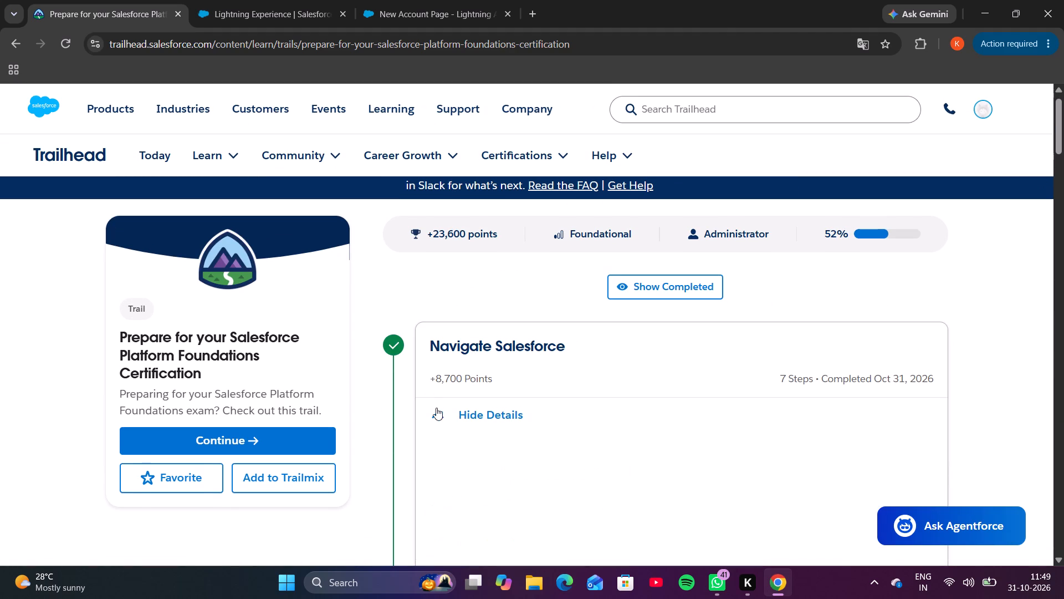
scroll(586, 446, down, 7)
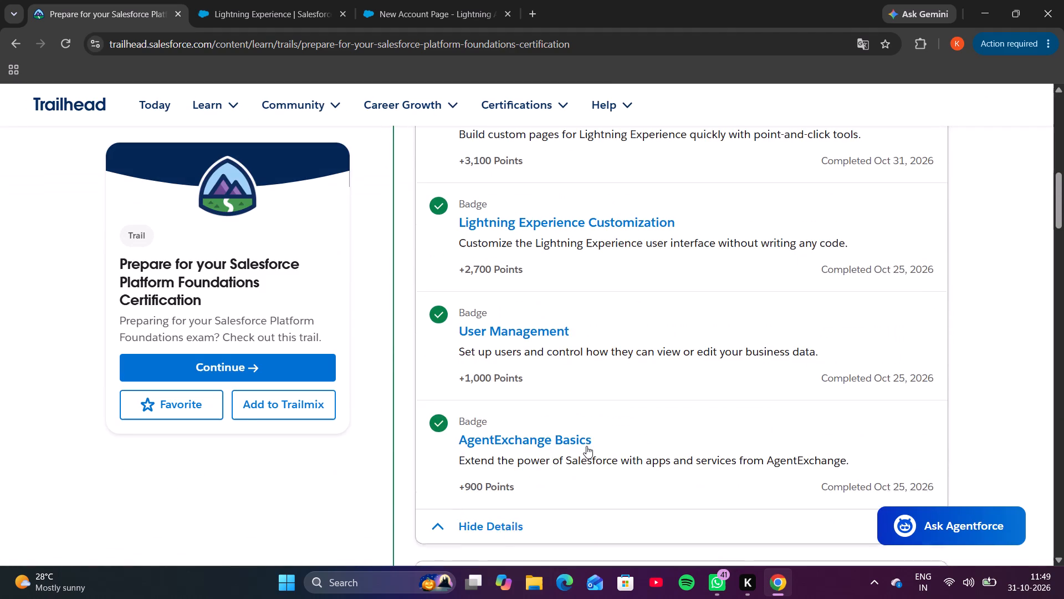
scroll(586, 446, down, 3)
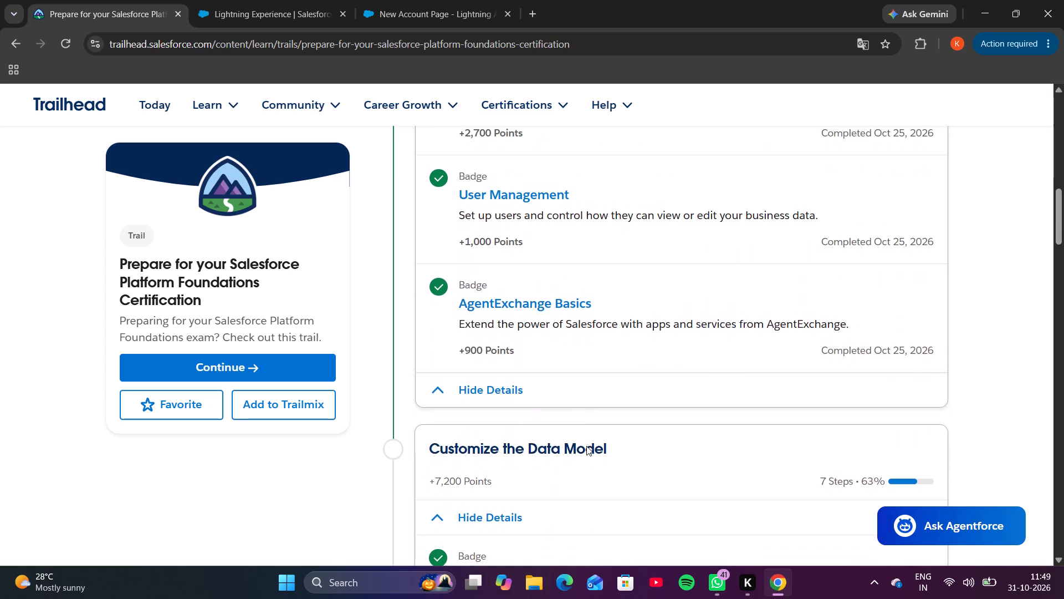
Open the Control Access to Fields unit of the Data Security badge in the Customize the Data Model section.
scroll(586, 446, down, 4)
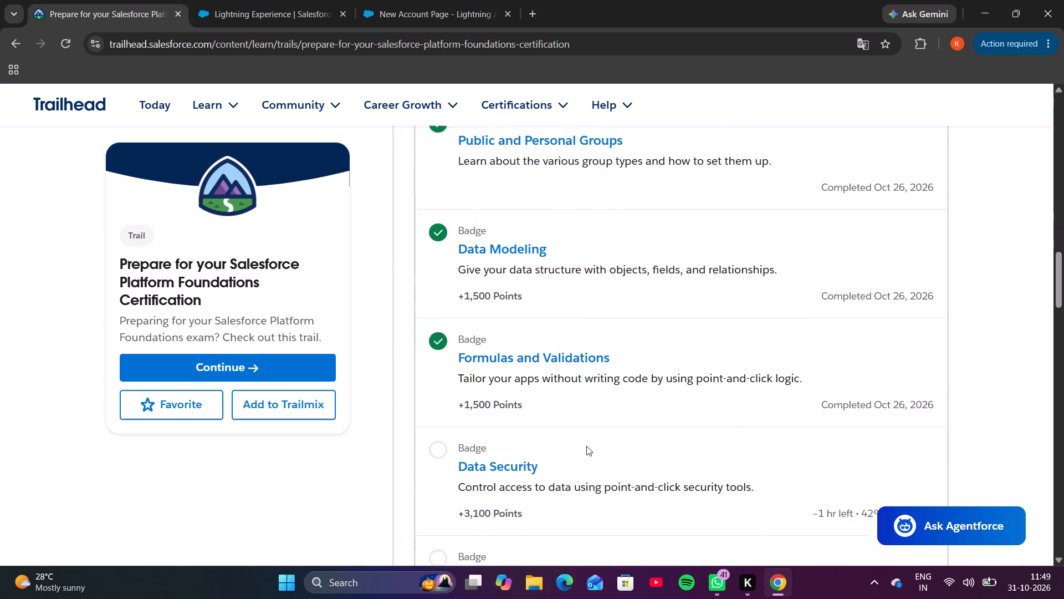
scroll(586, 446, down, 2)
scroll(586, 446, up, 6)
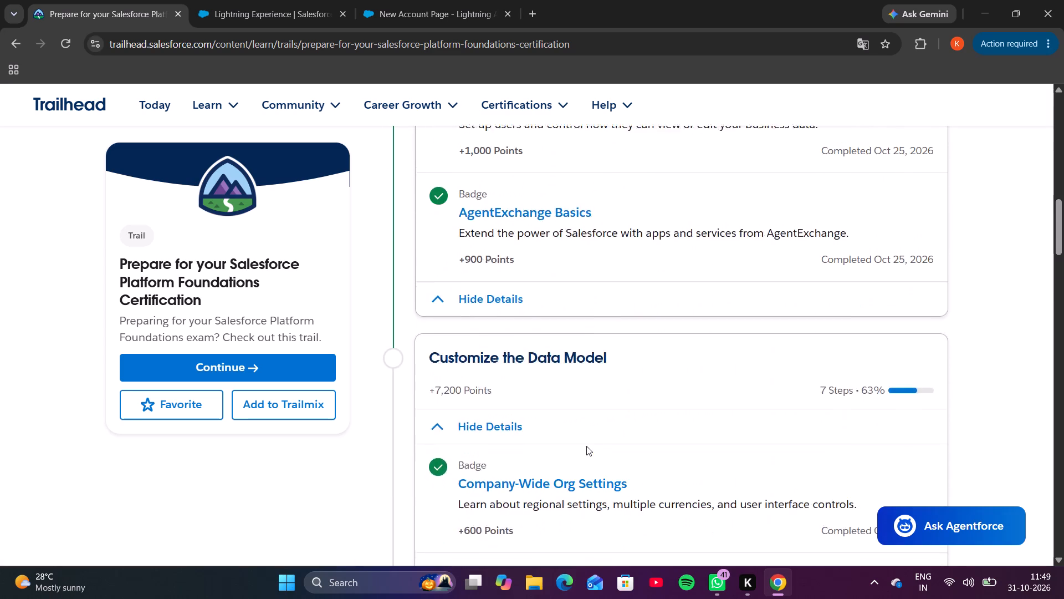
scroll(586, 446, down, 5)
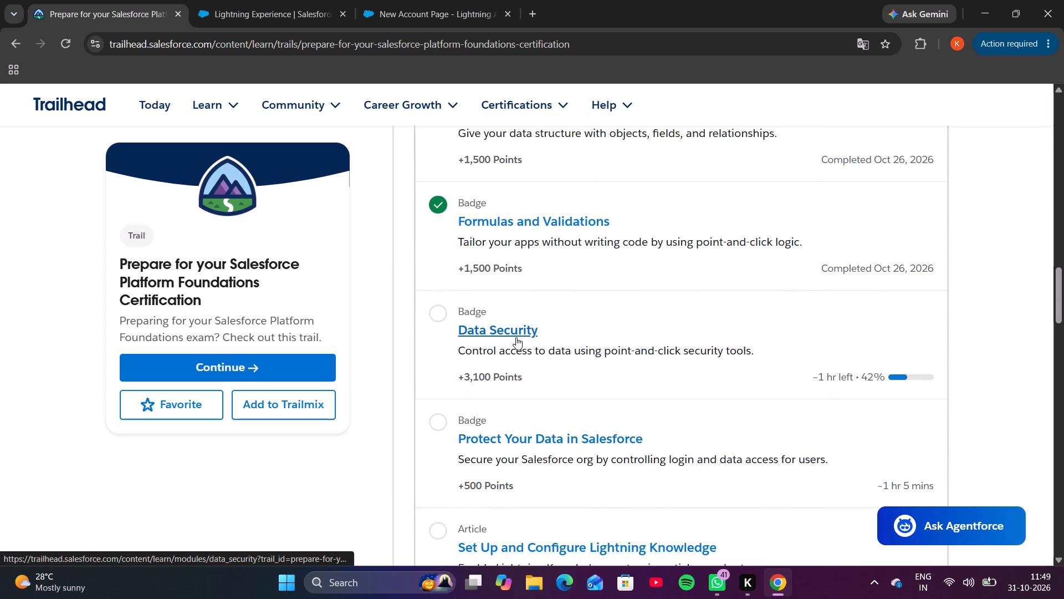
click(513, 327)
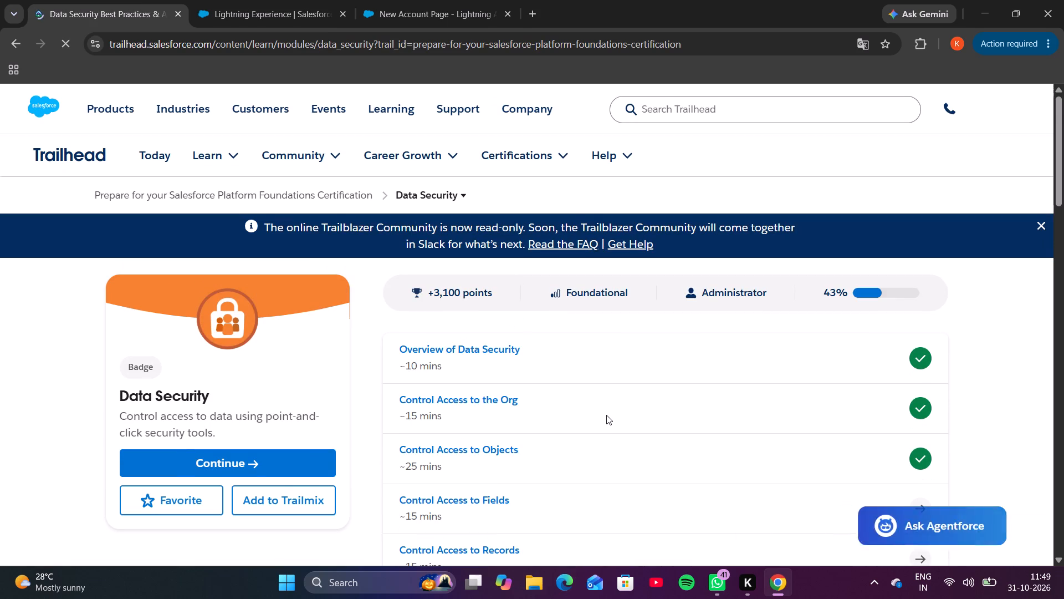
scroll(606, 415, down, 2)
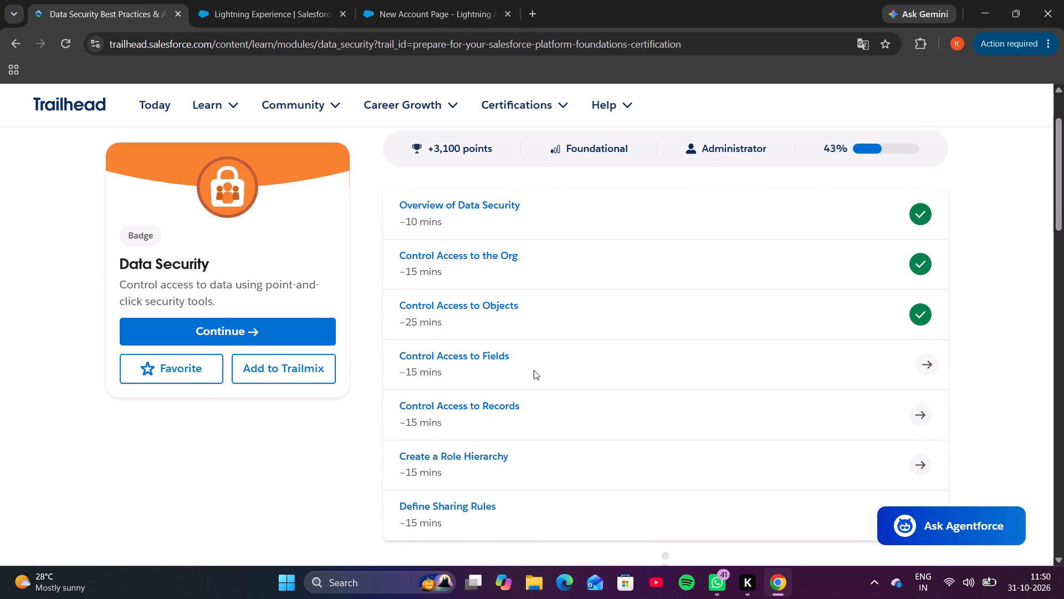
click(498, 359)
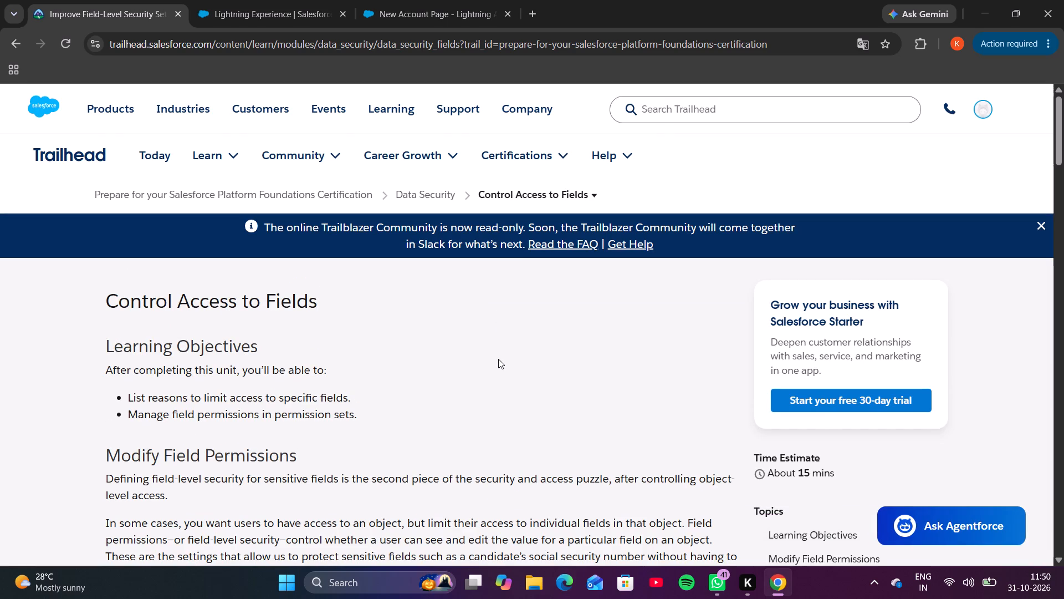
Examine the Control Access to Fields hands-on challenge and the list of available hands-on orgs, keeping Curious Moose Playground selected.
scroll(494, 362, down, 6)
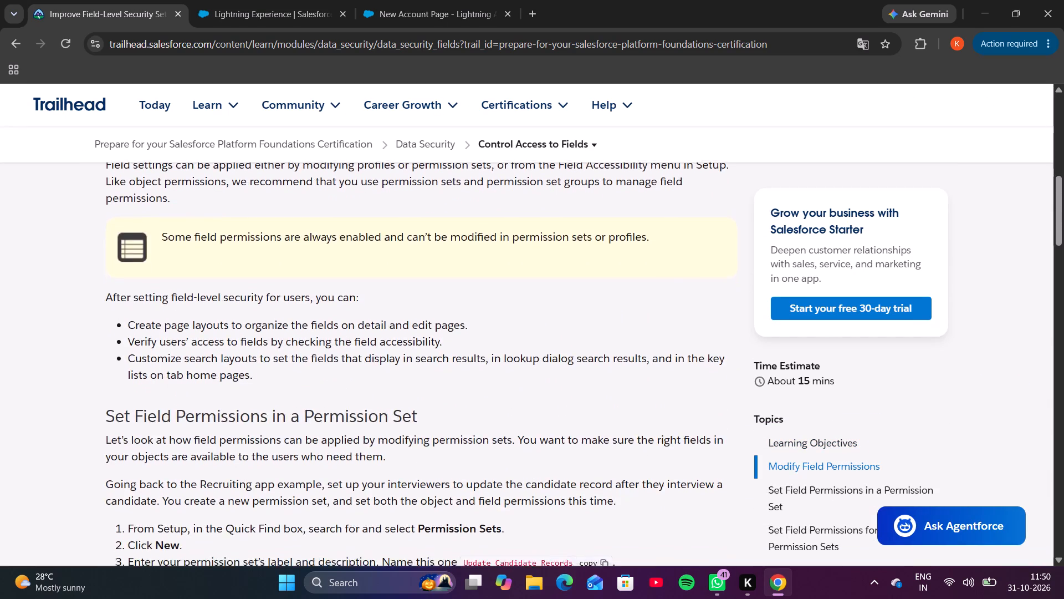
scroll(494, 362, down, 4)
scroll(494, 362, up, 1)
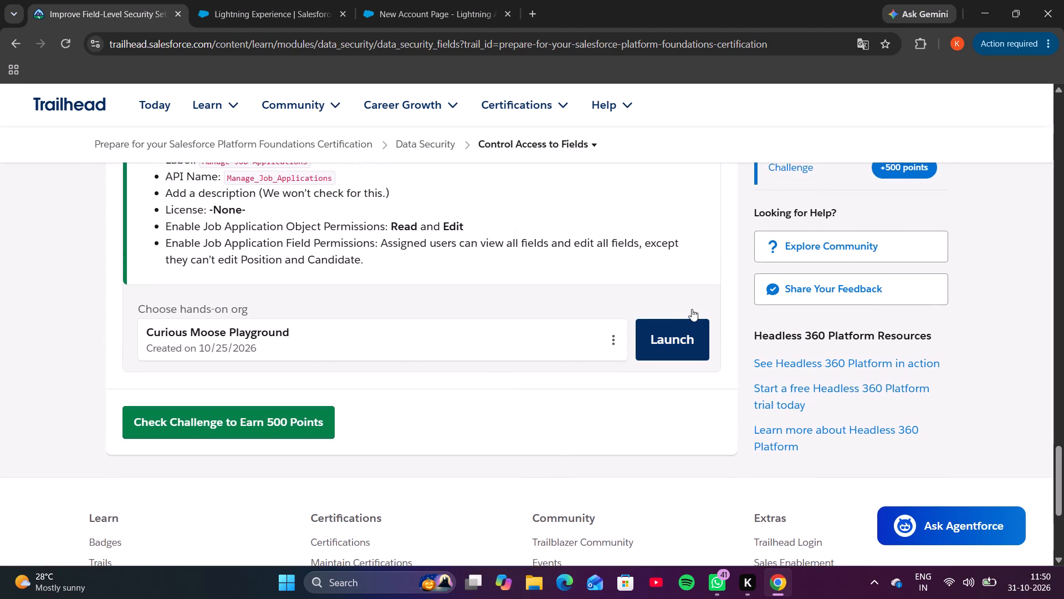
click(616, 337)
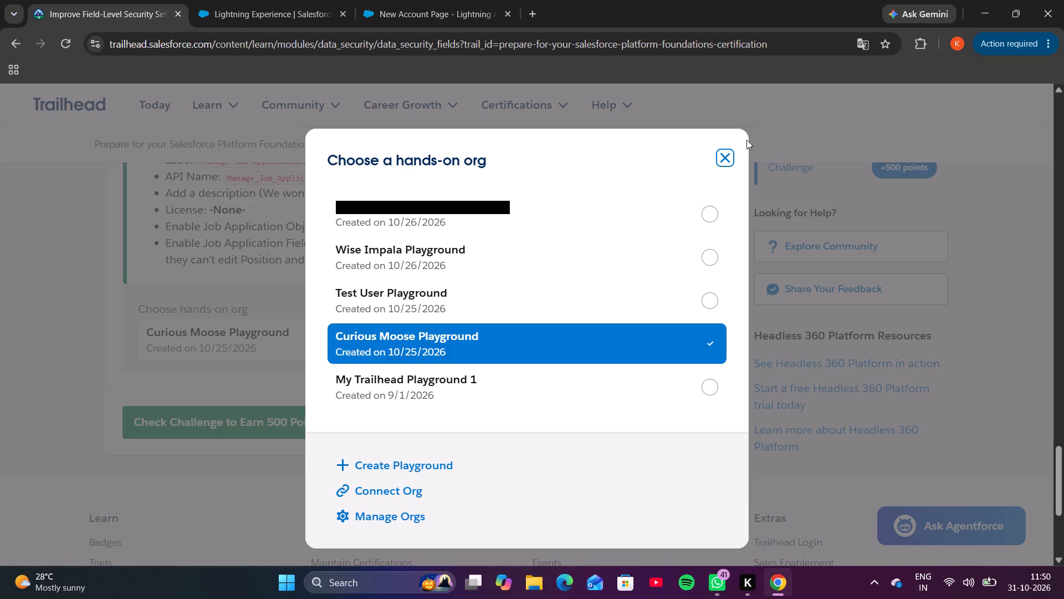
click(724, 159)
Go back from the Control Access to Fields unit to the Data Security badge page.
click(17, 43)
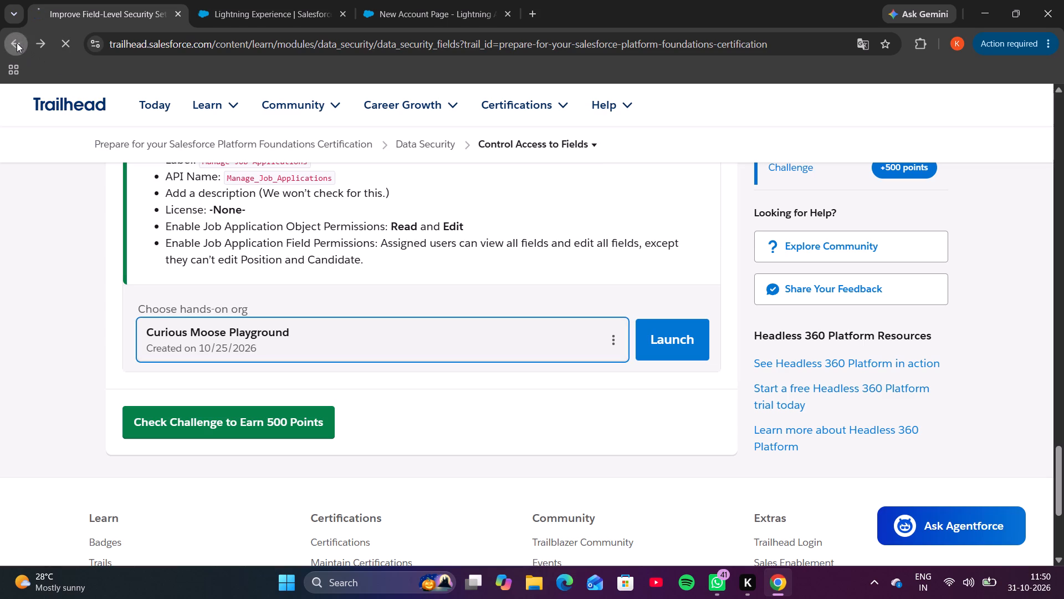